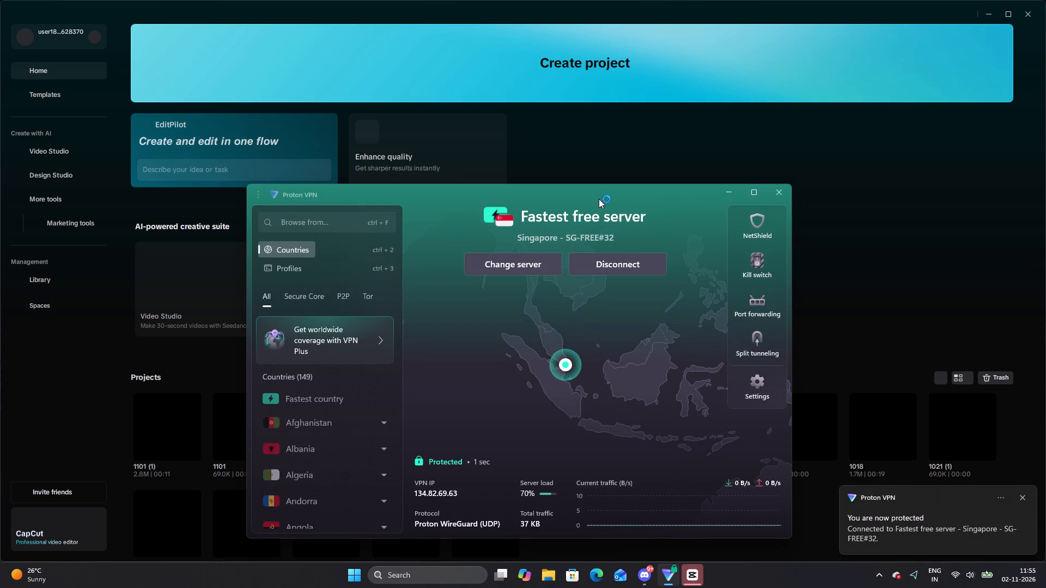
Switch to CapCut and open the project 1101 (1).
click(587, 136)
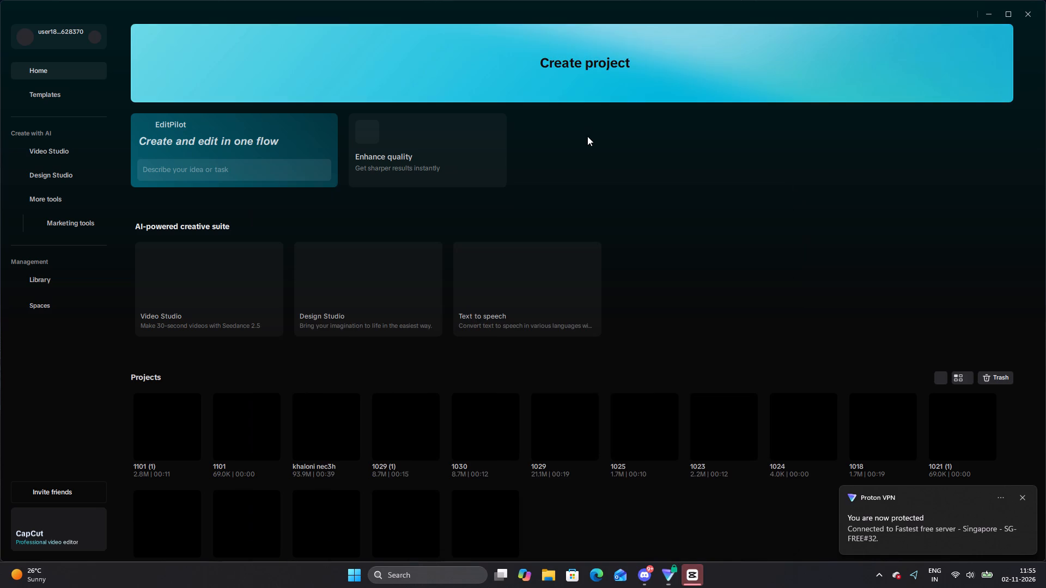
click(170, 408)
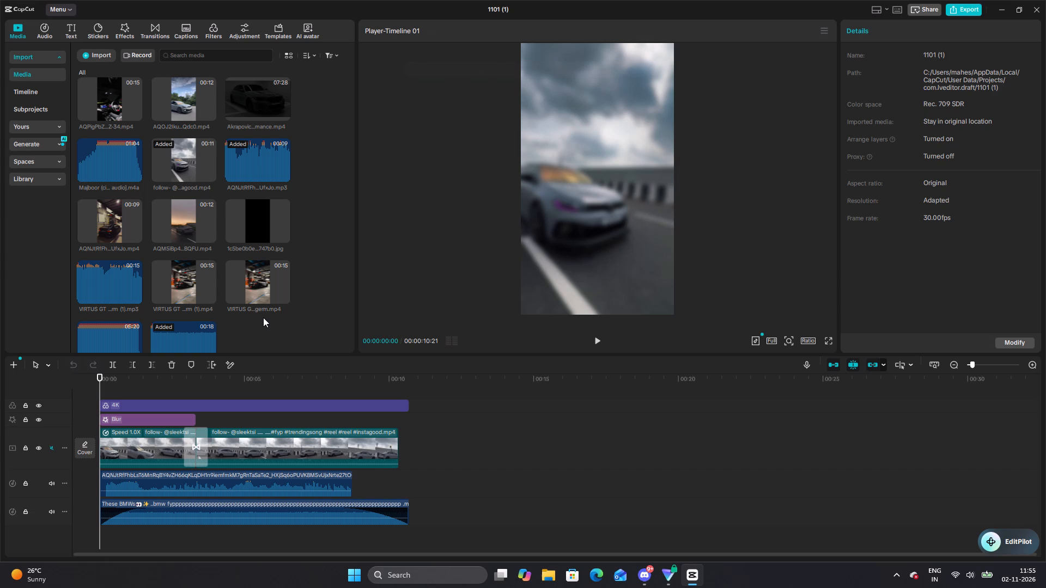
Review the car edit by playing the timeline repeatedly from the start, and preview the last VIRTUS video clip in the imported media.
key(space)
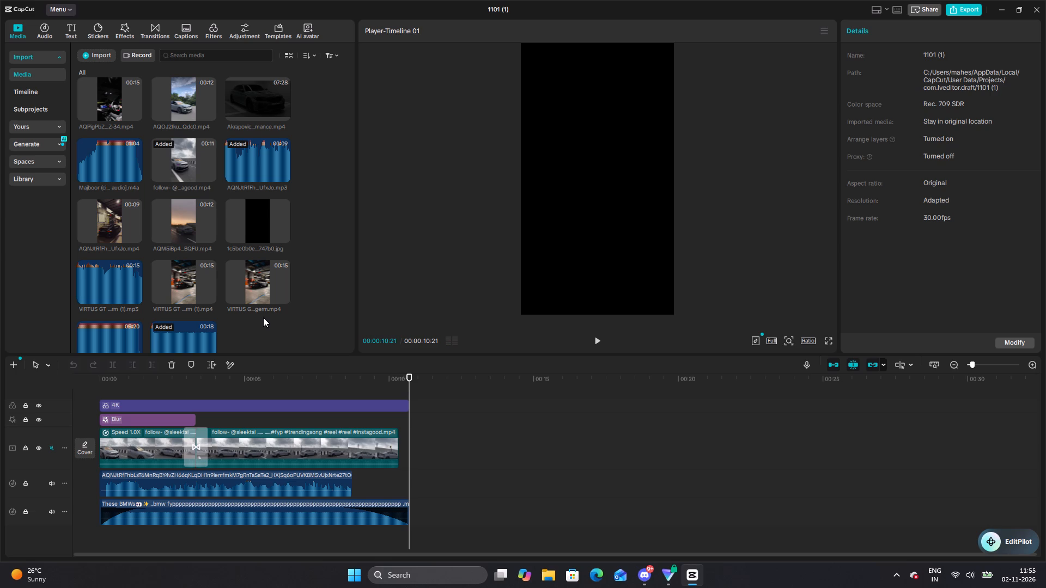
key(space)
click(264, 289)
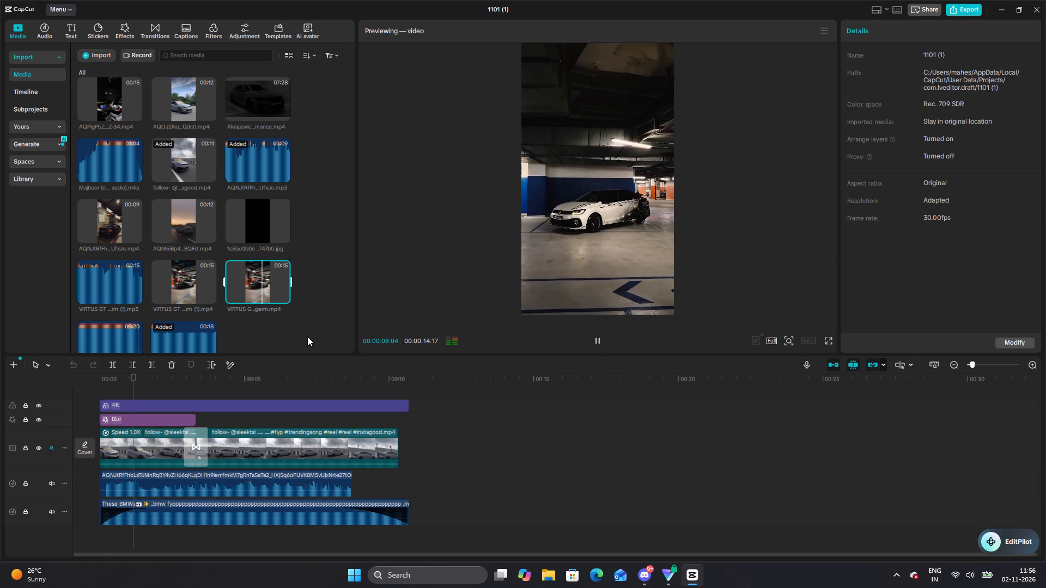
double_click(151, 389)
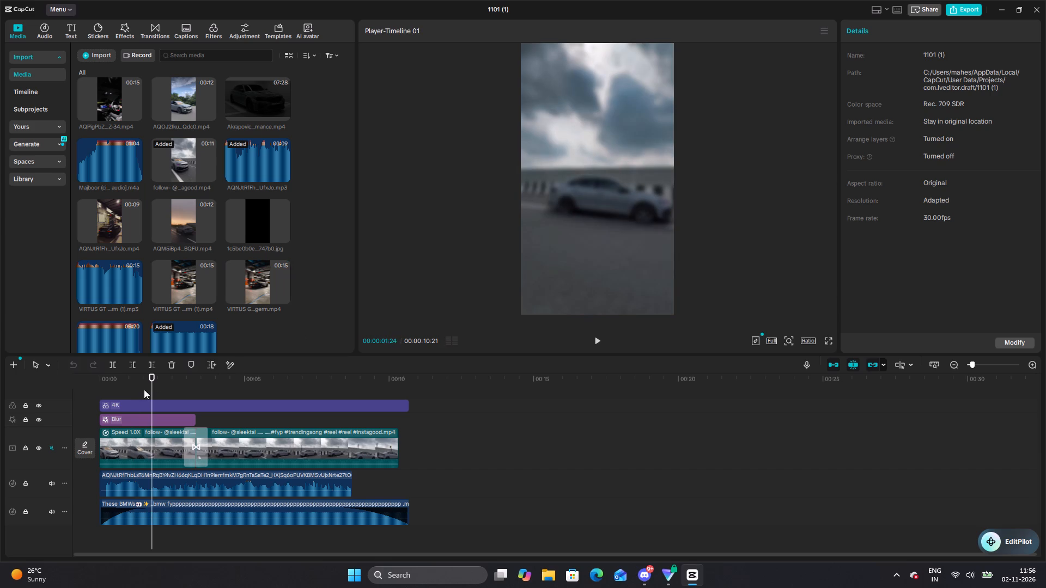
double_click(91, 388)
double_click(102, 389)
key(space)
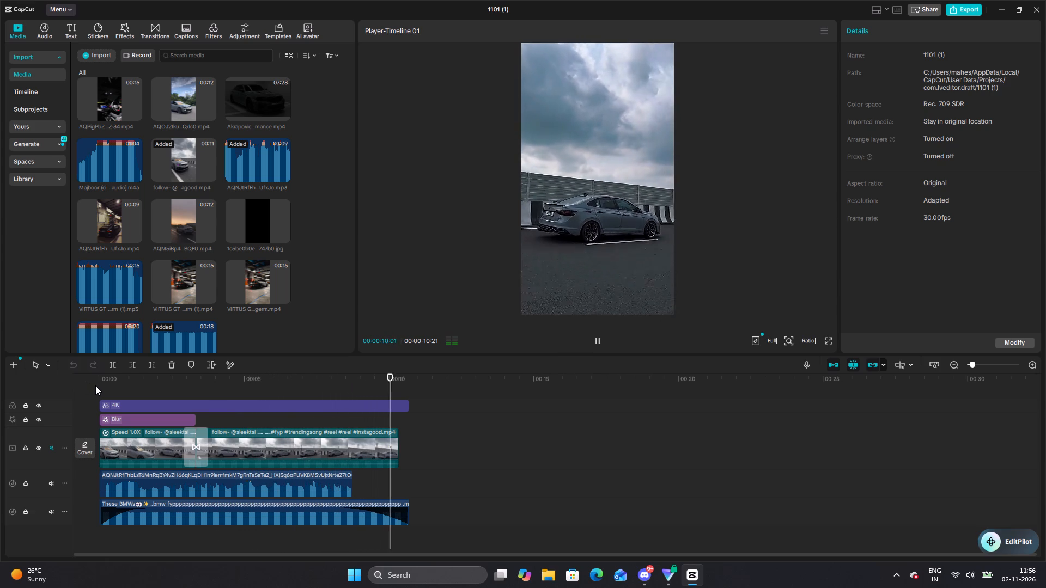
double_click(95, 385)
drag(95, 385, 102, 388)
triple_click(102, 388)
click(102, 388)
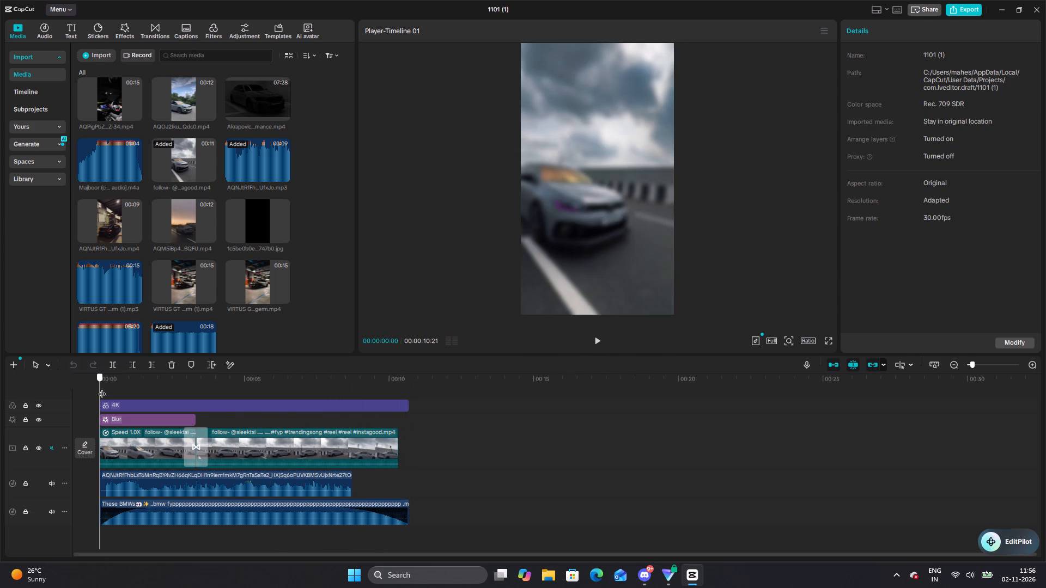
key(space)
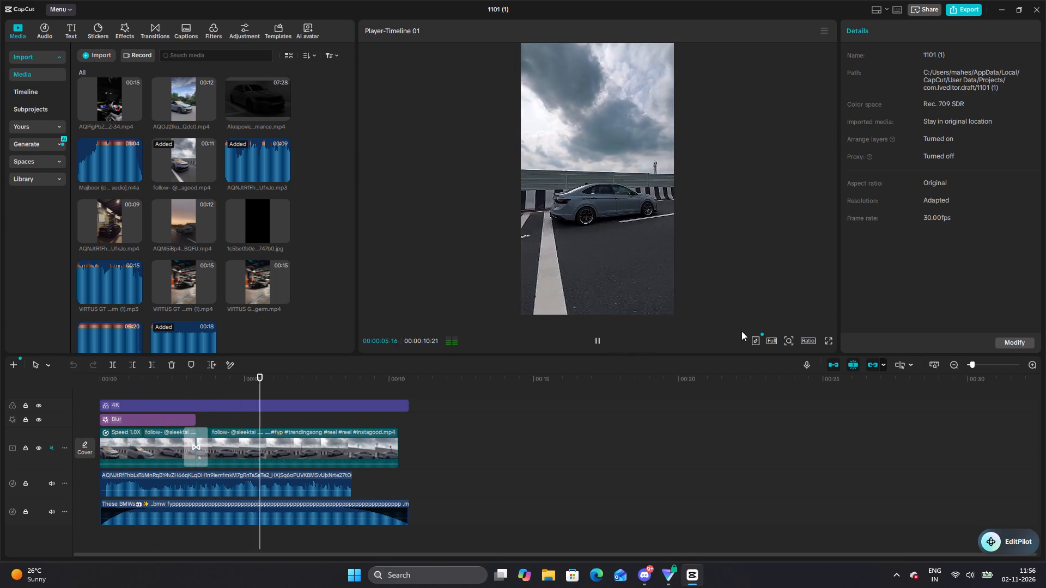
Set the project's timeline frame rate to 60.00 fps and save the project settings.
click(998, 344)
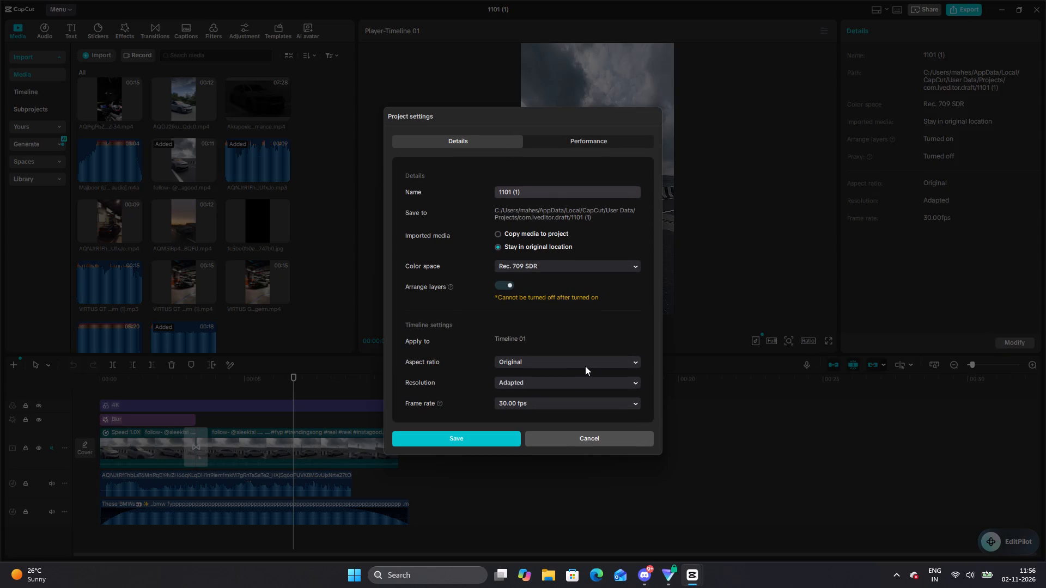
click(563, 404)
drag(565, 538, 565, 533)
click(513, 398)
click(540, 520)
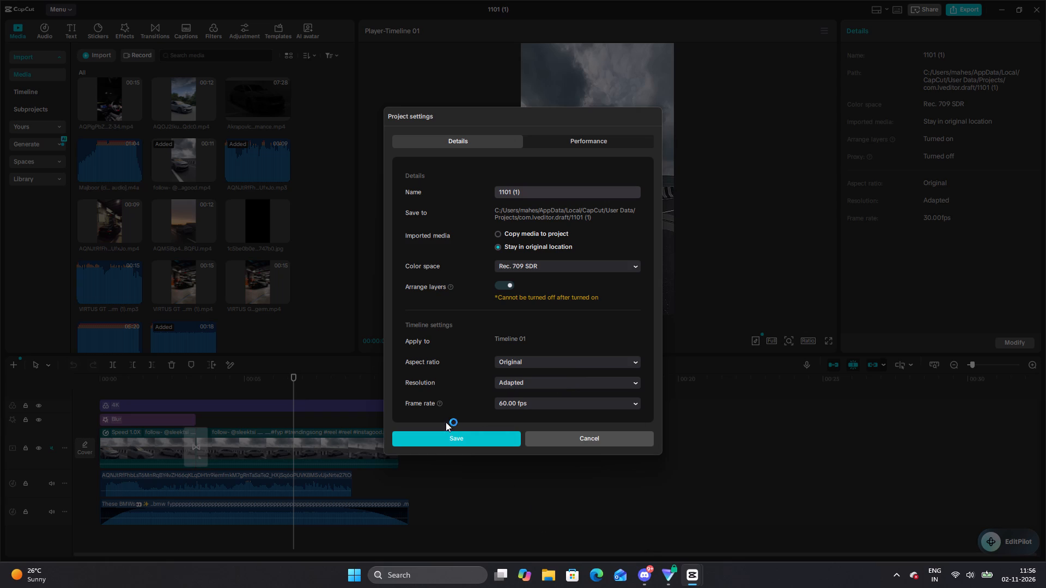
click(450, 433)
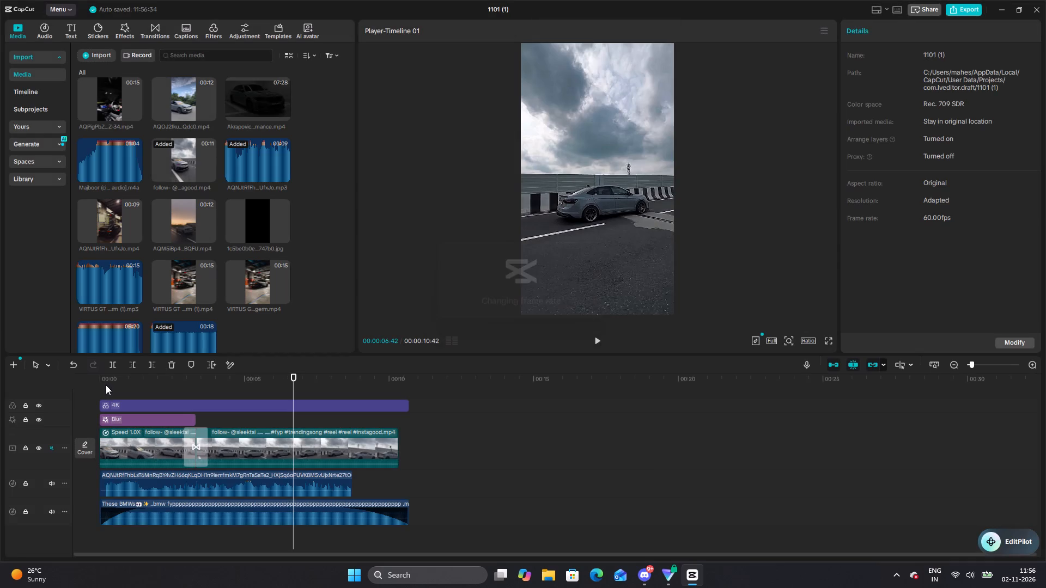
Play the whole timeline again from the beginning to check the edit at the new frame rate.
double_click(106, 385)
drag(106, 385, 64, 383)
key(space)
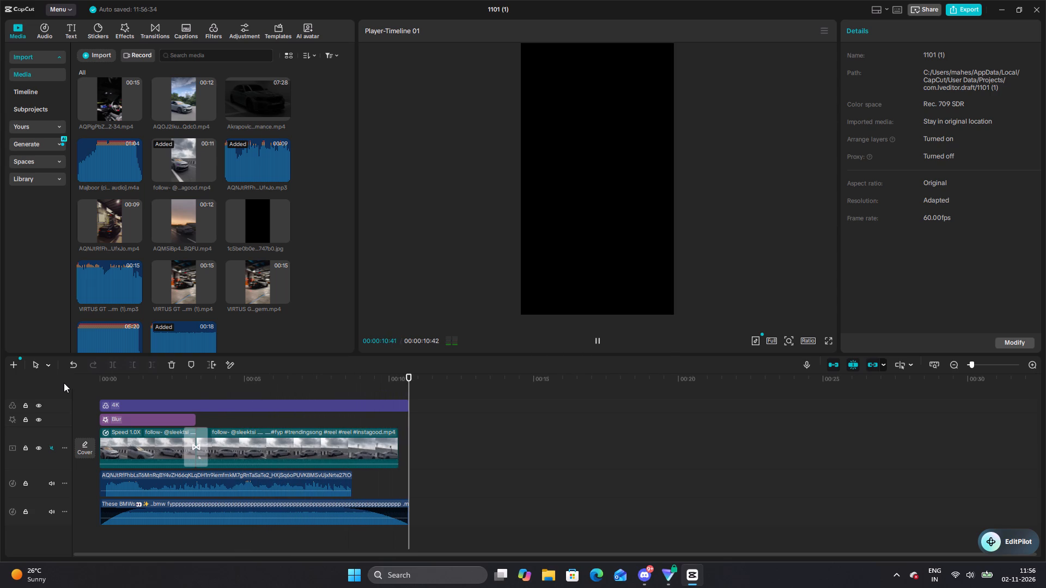
Replay the car edit from the start of the timeline and pause playback near the end.
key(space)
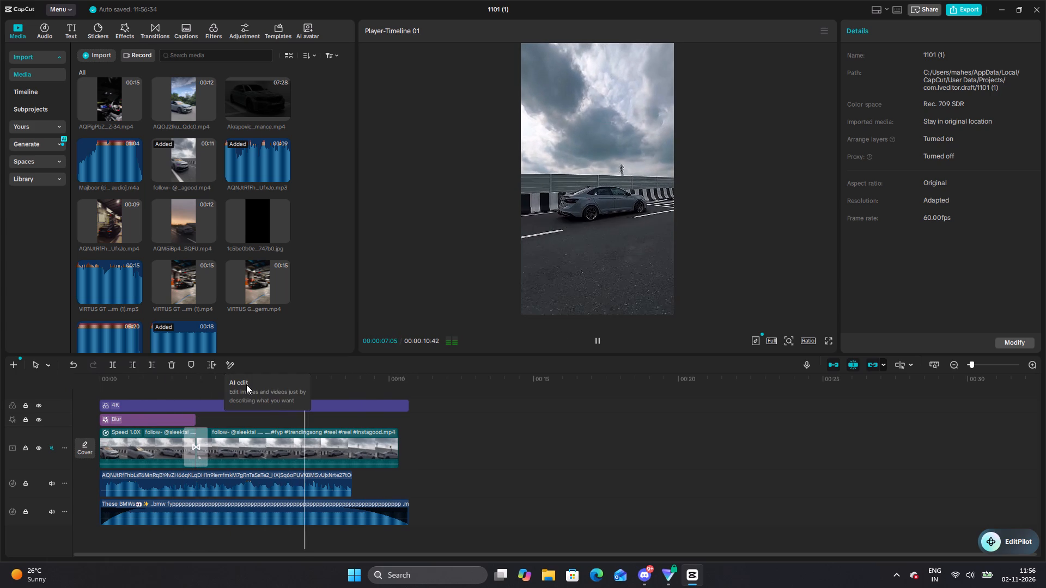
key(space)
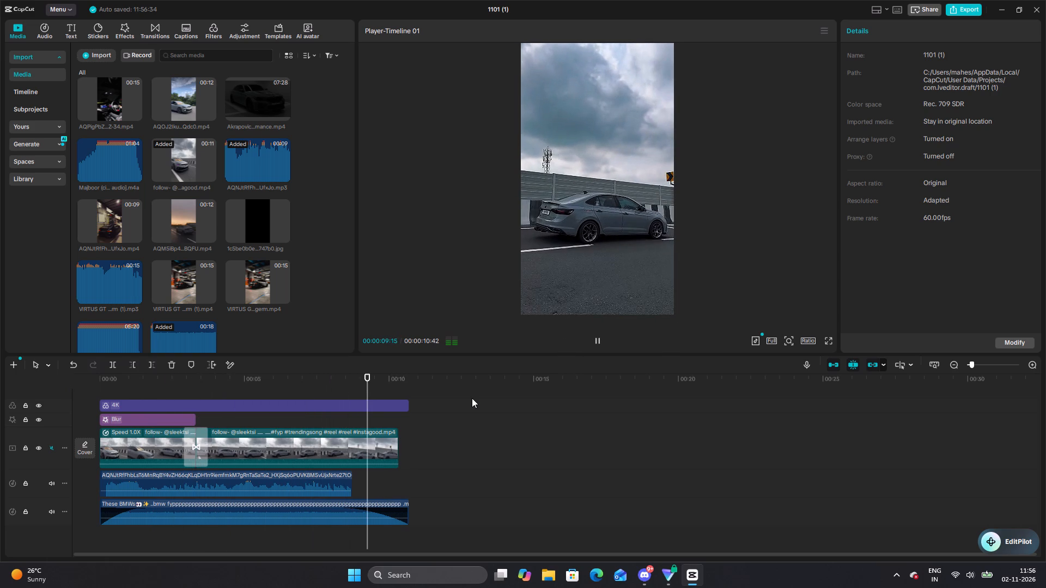
click(597, 341)
Move the editor window aside to uncover the desktop shortcuts and launch Google Chrome.
drag(477, 0, 534, 17)
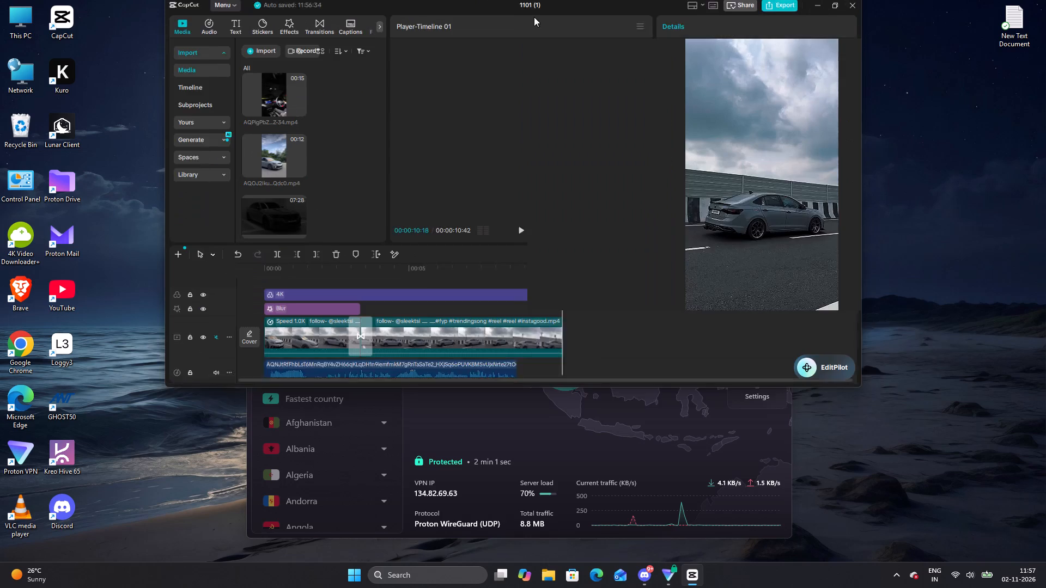
drag(534, 17, 650, 47)
double_click(14, 344)
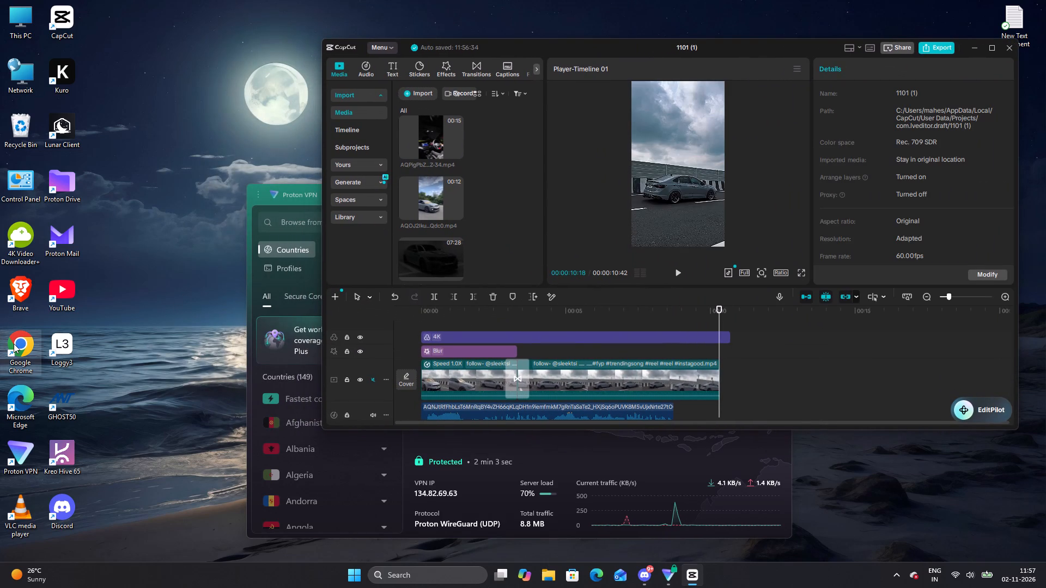
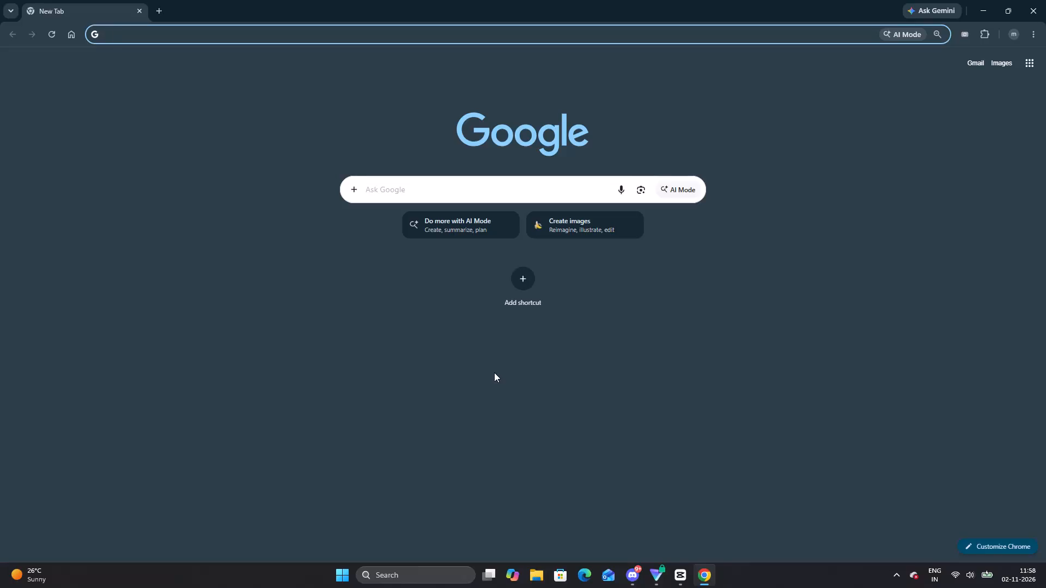
Open the Instagram website.
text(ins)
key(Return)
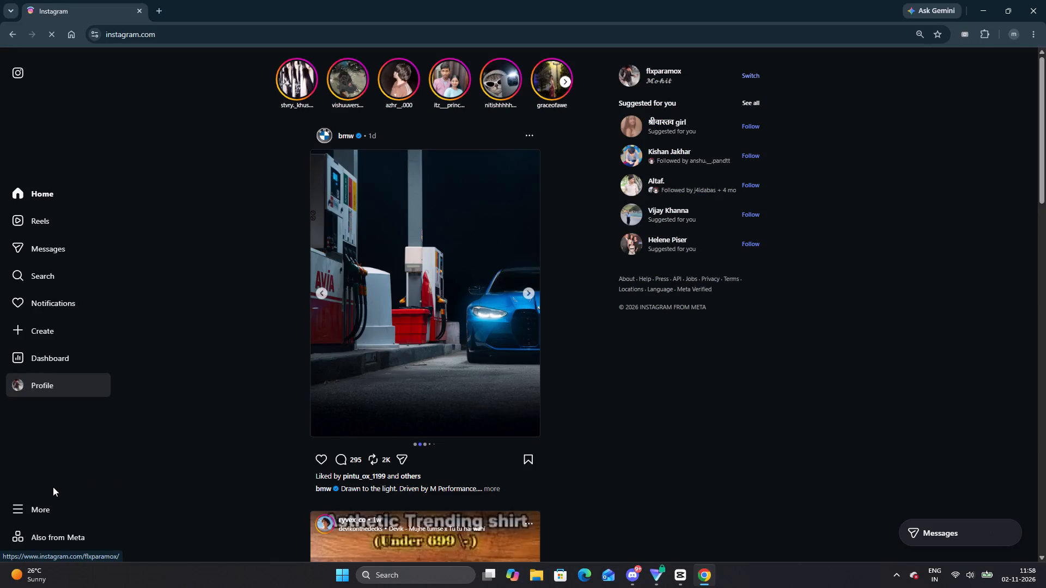
click(59, 510)
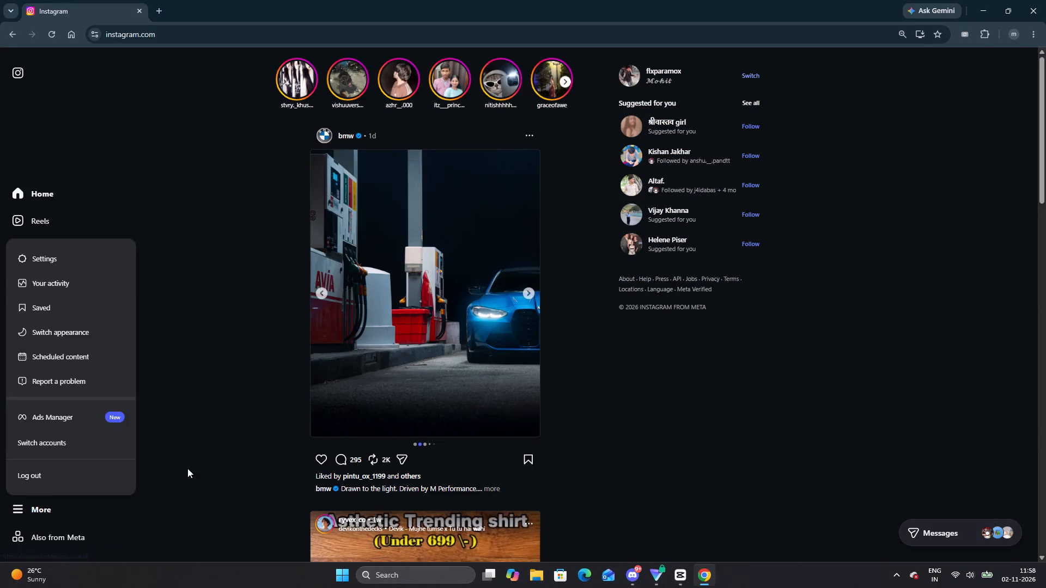
click(241, 472)
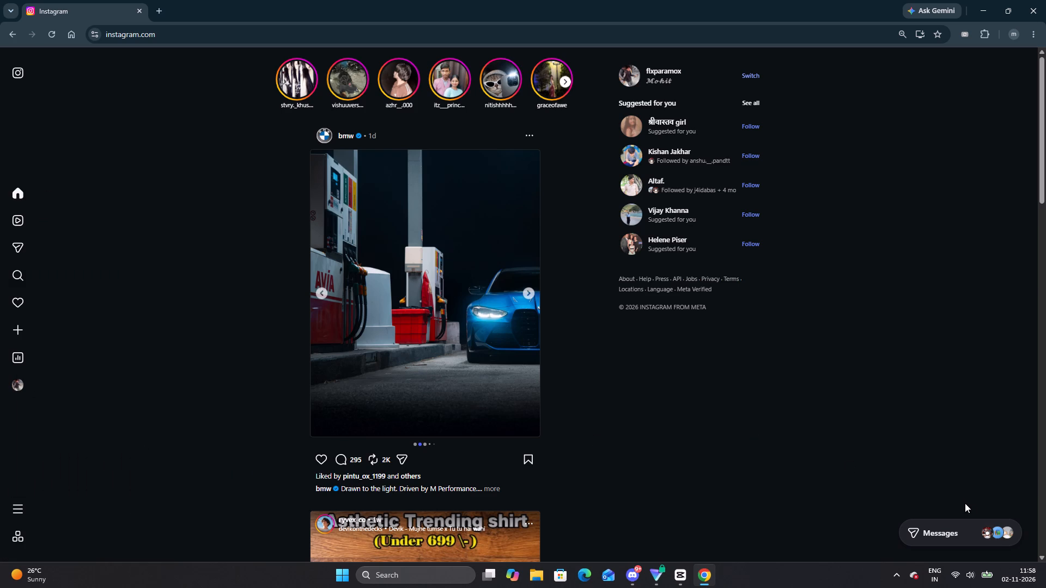
Open the direct chat just below the pinned CyberVibeYT one and play the shared "Deewana Banao Mujhe" car reel with sound.
click(957, 542)
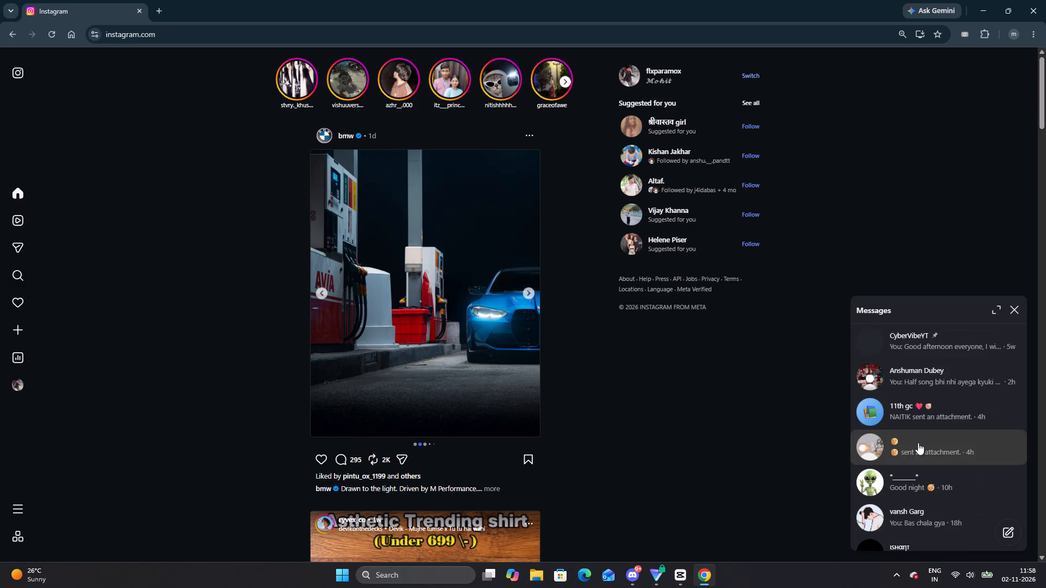
click(927, 385)
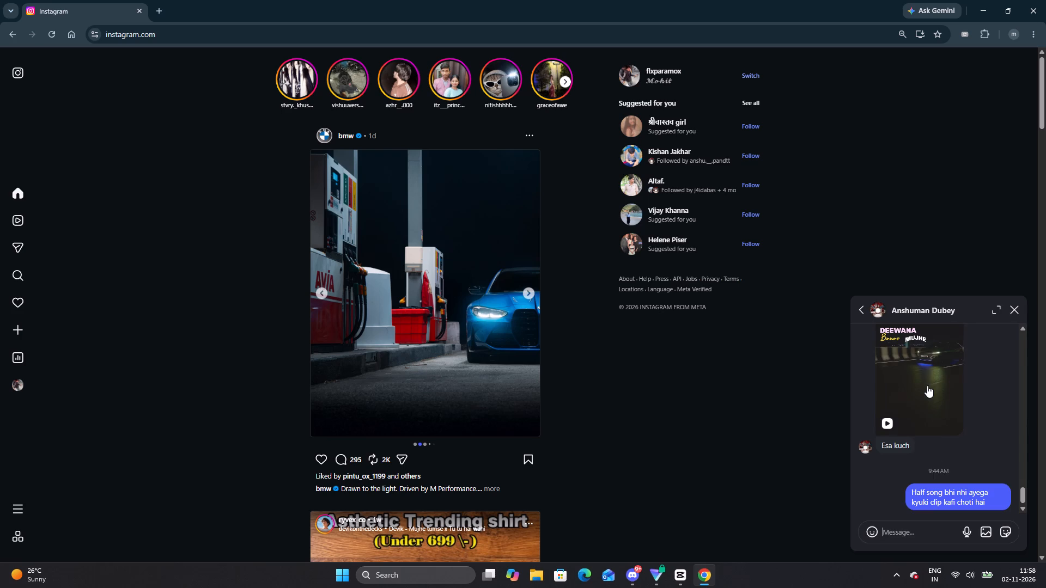
click(927, 385)
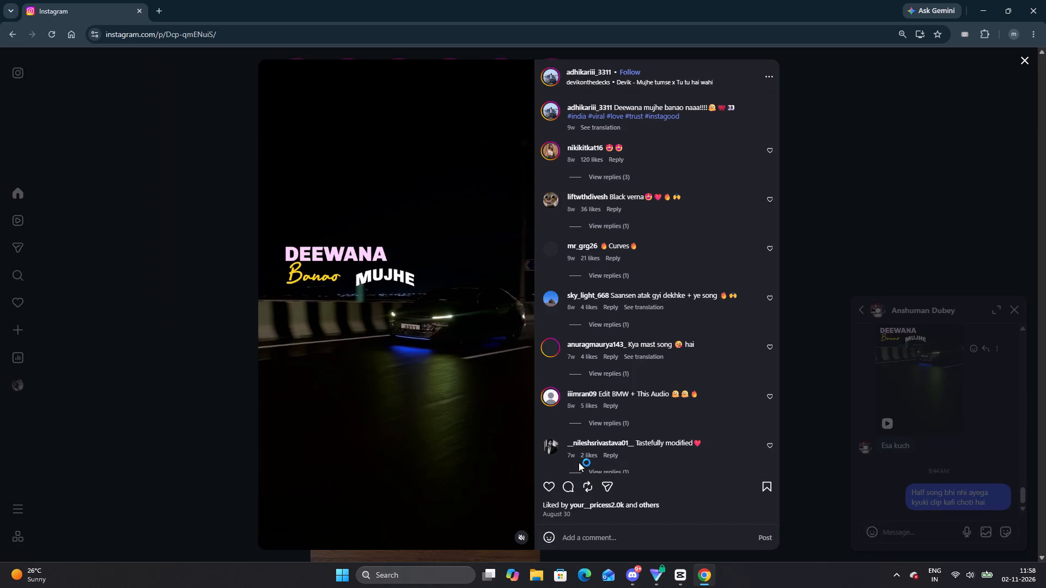
click(521, 533)
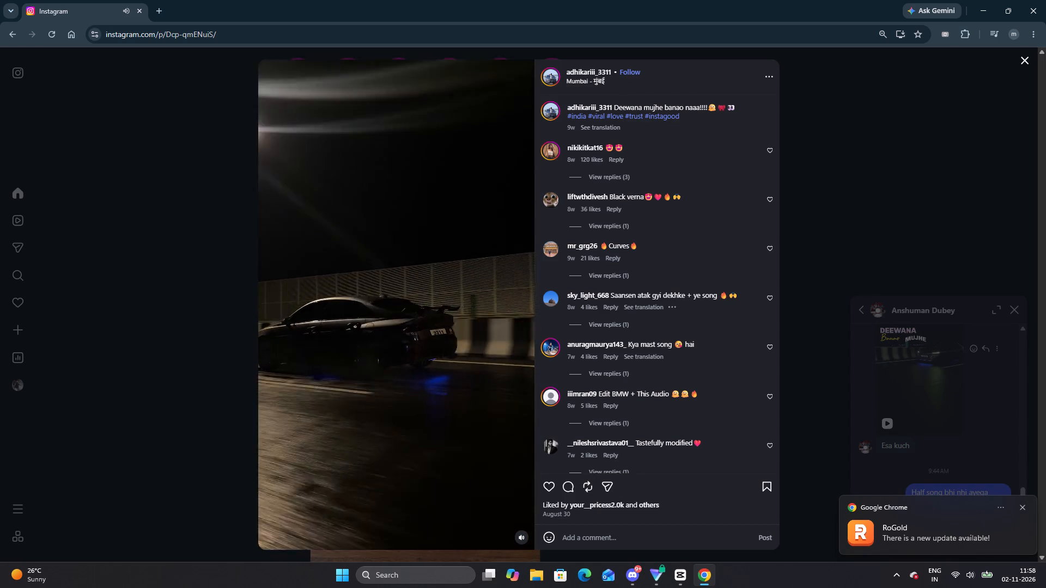
Copy the link of the opened car reel.
click(764, 79)
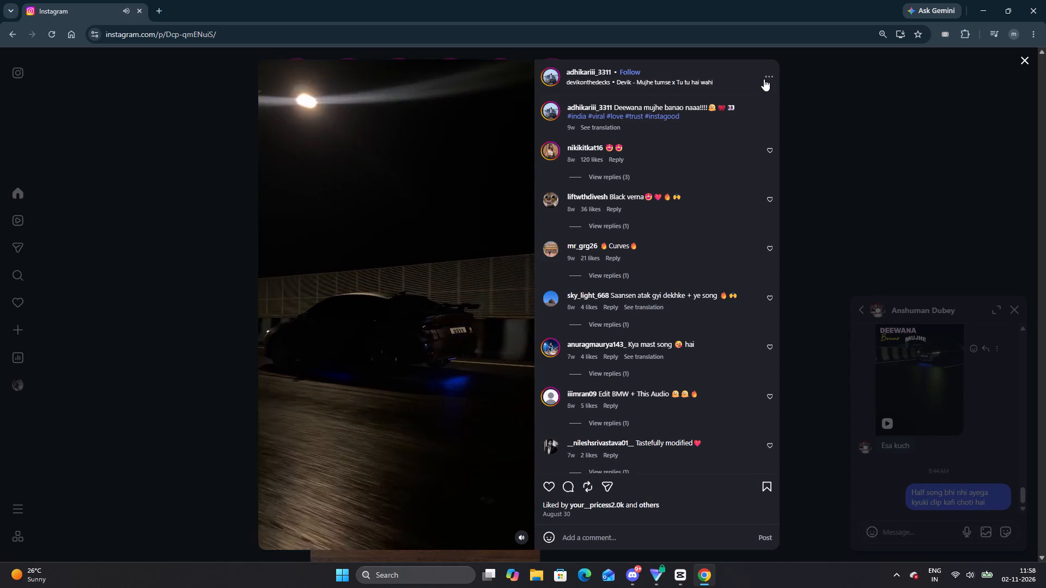
click(530, 269)
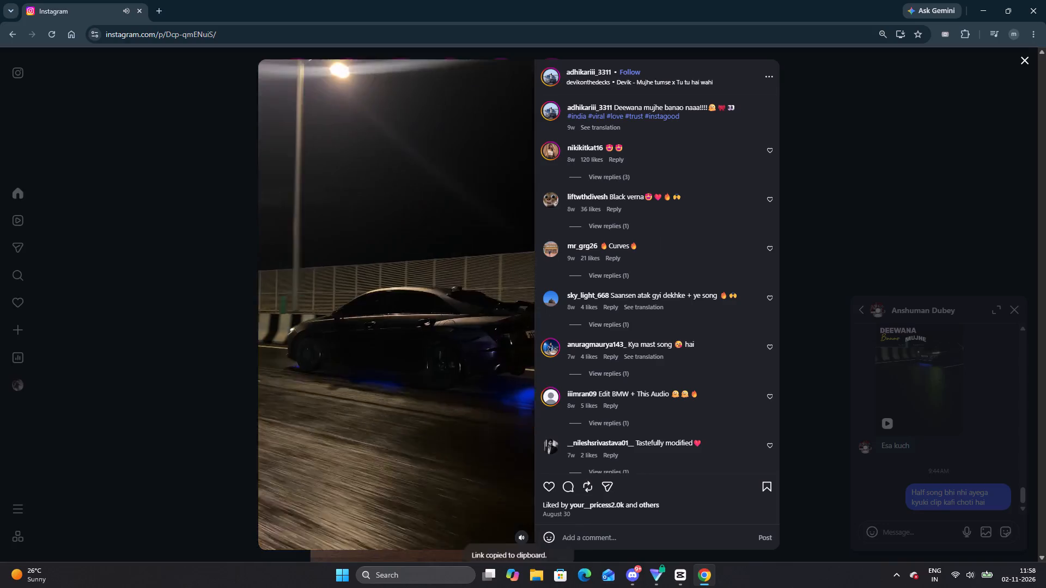
Open YouTube in a new browser tab.
click(164, 0)
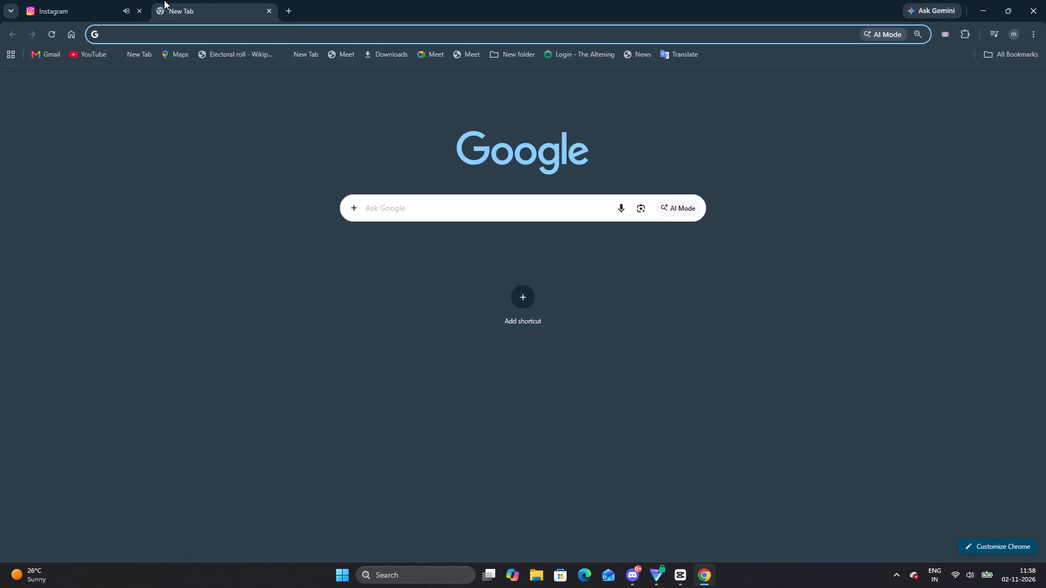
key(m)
key(BackSpace)
key(BackSpace)
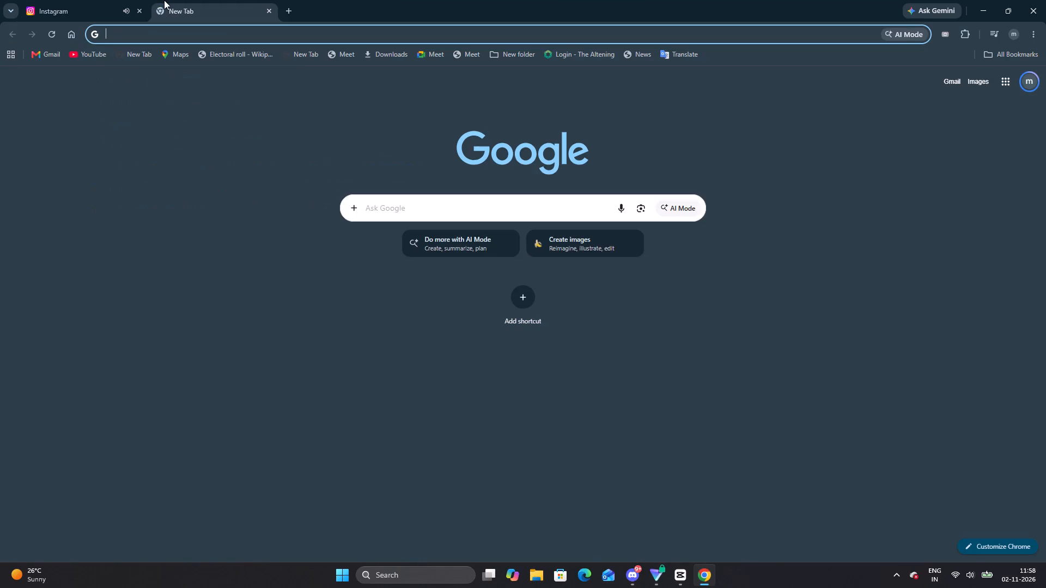
click(84, 62)
Return to Instagram, close the reel and look through the chat history for messages about songs and clips.
drag(119, 0, 127, 0)
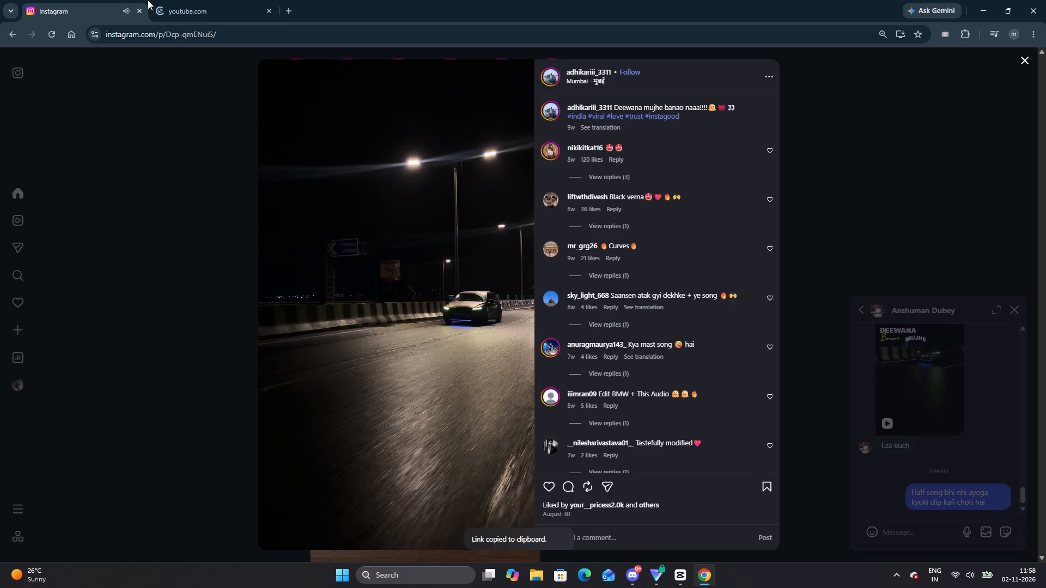
drag(72, 0, 87, 0)
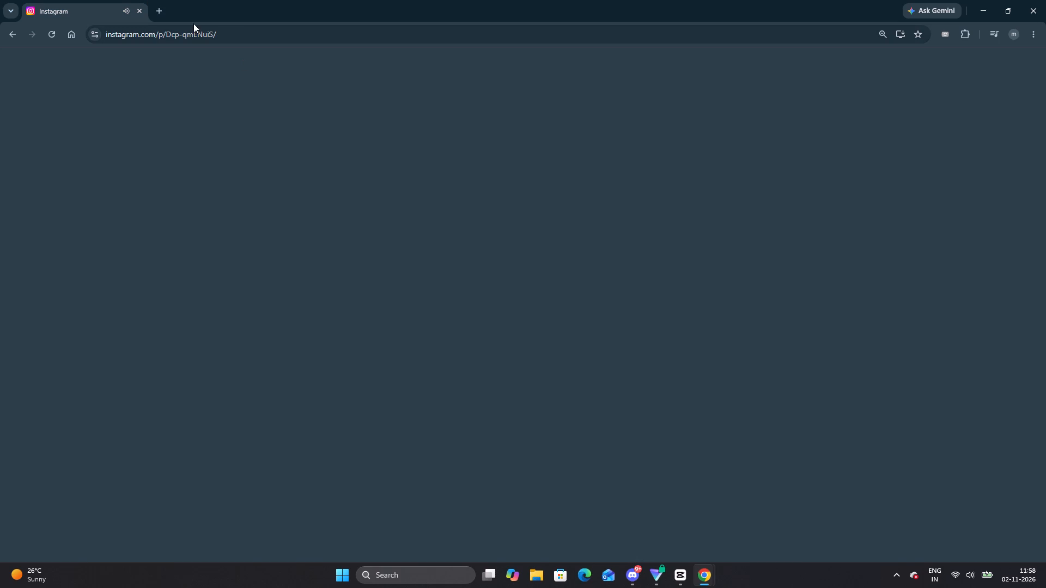
click(117, 132)
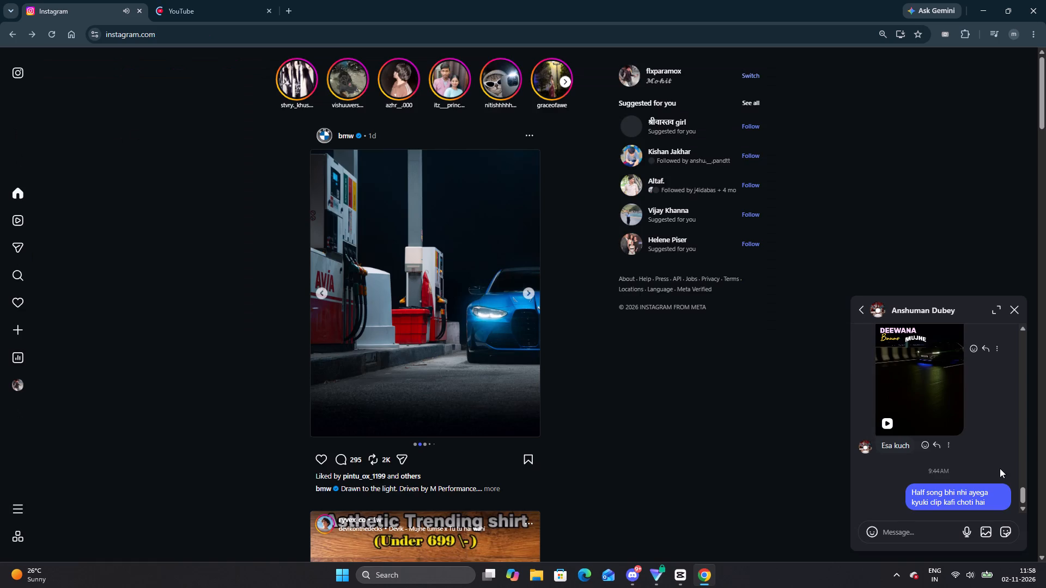
scroll(999, 496, up, 7)
scroll(999, 496, down, 4)
scroll(999, 496, up, 3)
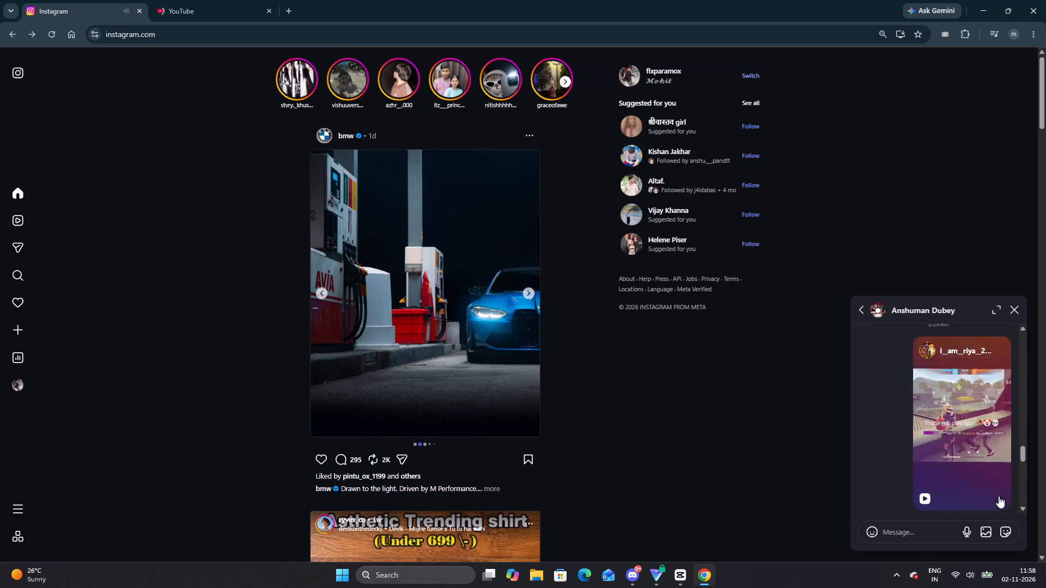
scroll(999, 496, up, 3)
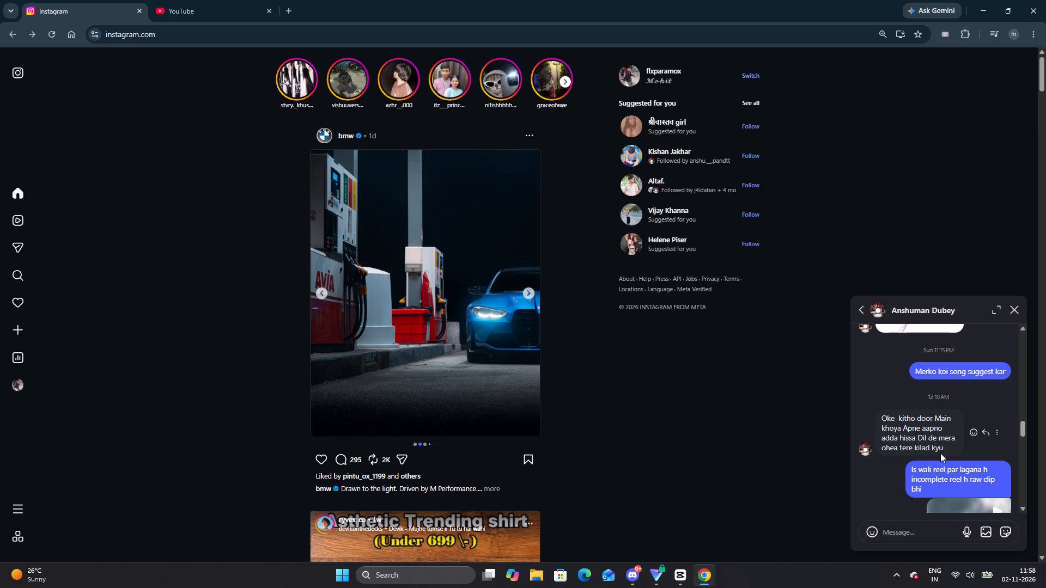
scroll(942, 456, up, 1)
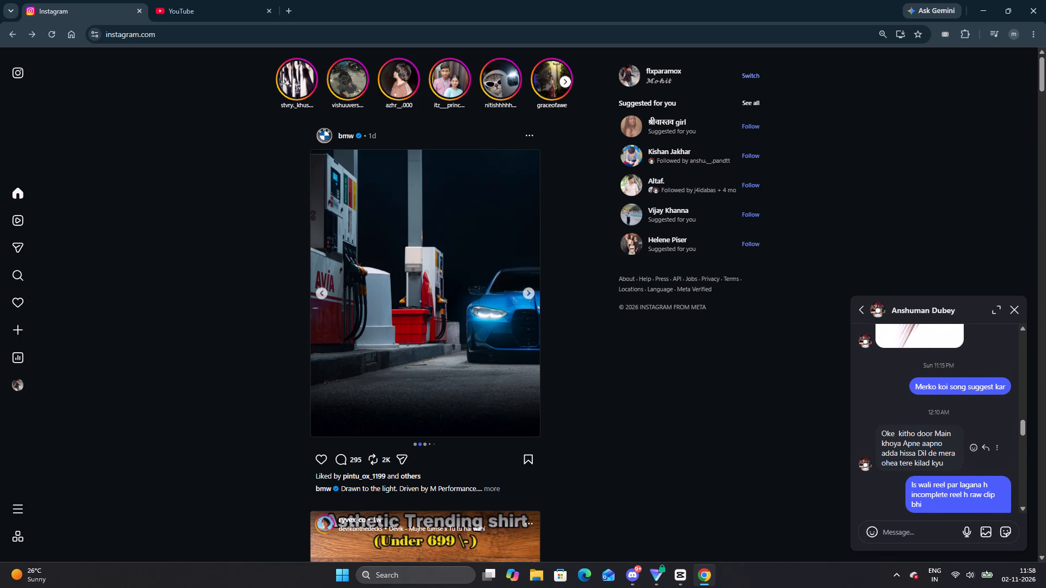
scroll(942, 456, up, 1)
scroll(942, 456, down, 2)
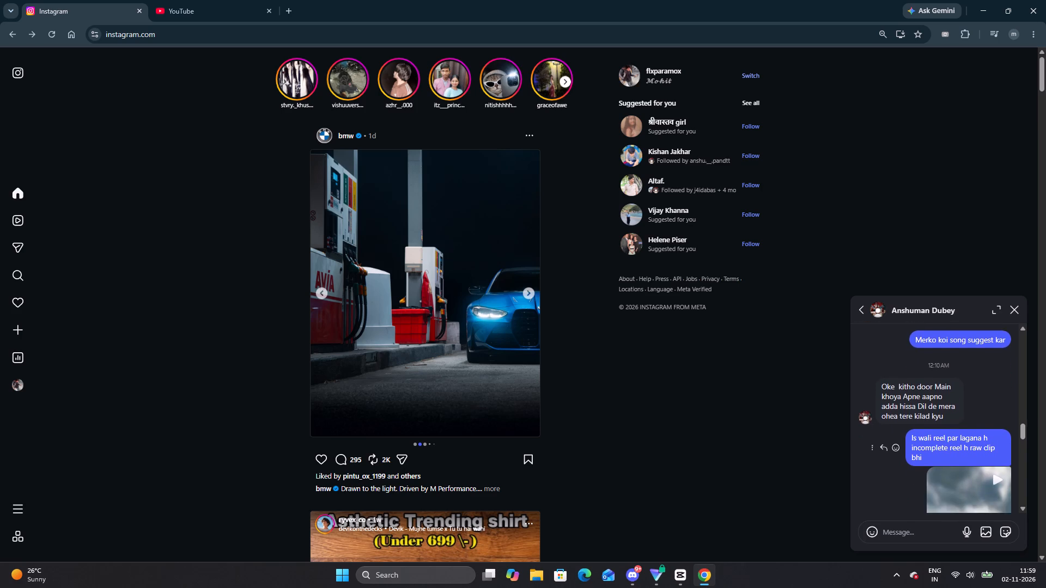
scroll(942, 456, down, 1)
scroll(942, 456, up, 4)
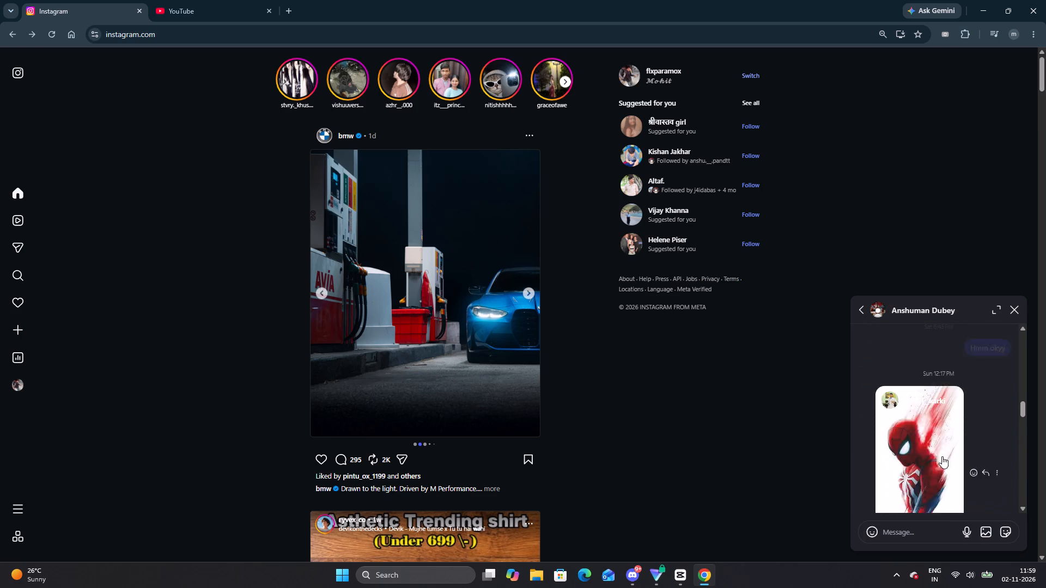
scroll(942, 456, up, 2)
scroll(942, 456, down, 4)
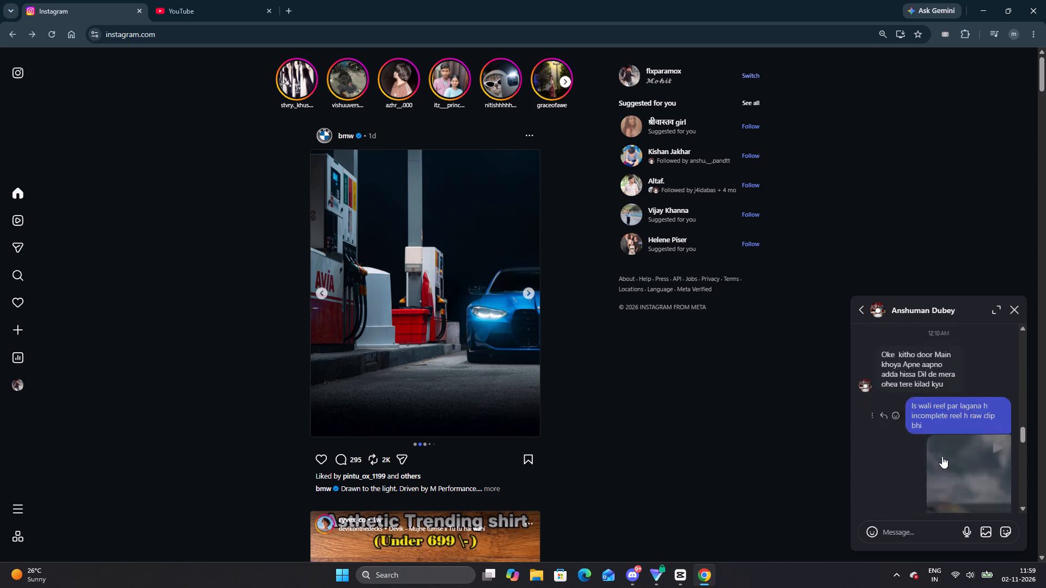
scroll(942, 456, down, 10)
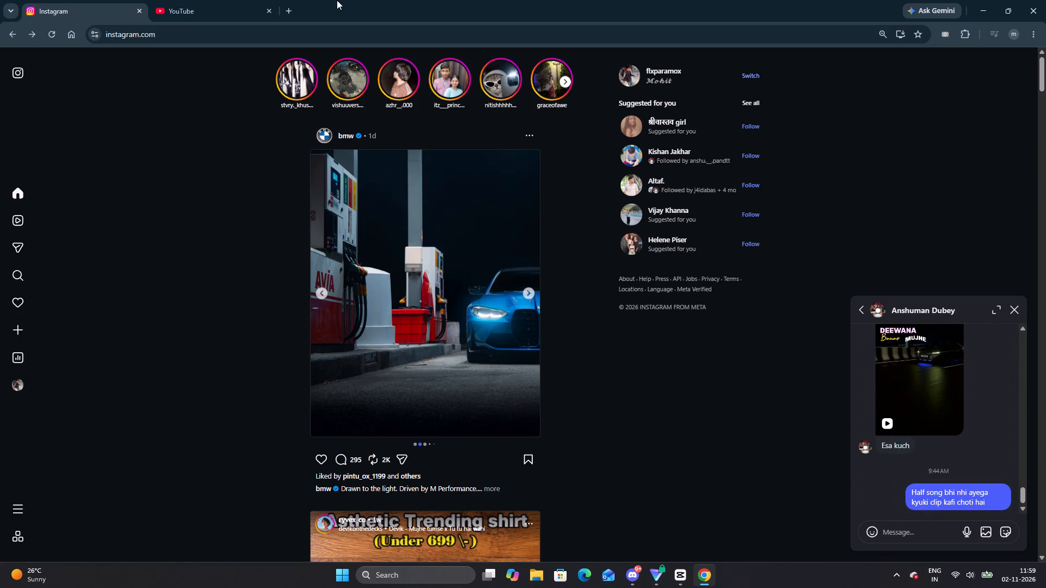
Search YouTube for "deewana bana mujhe audio edit", checking the song wording against the reel in the Instagram chat.
click(251, 0)
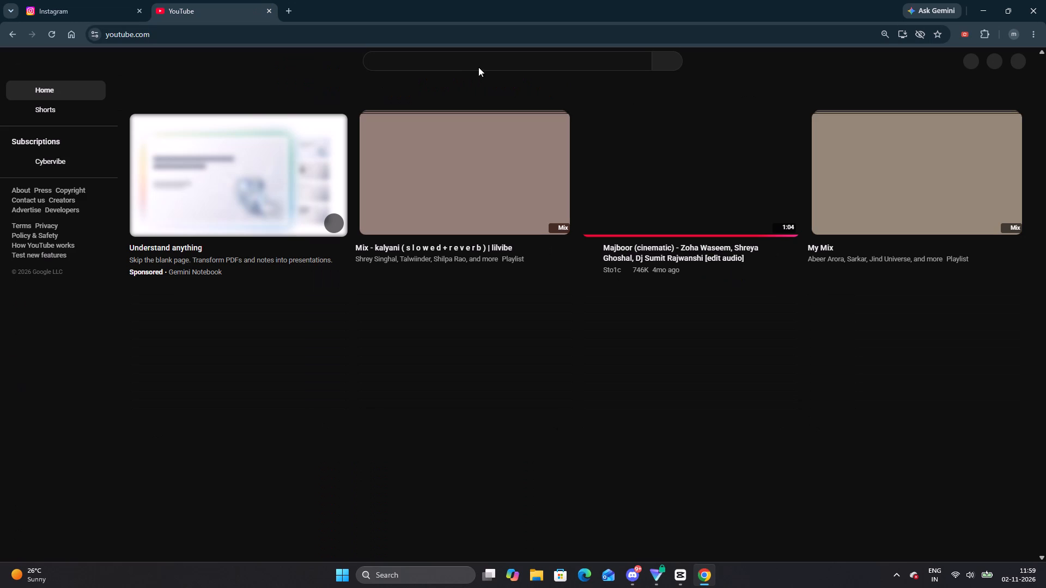
click(477, 63)
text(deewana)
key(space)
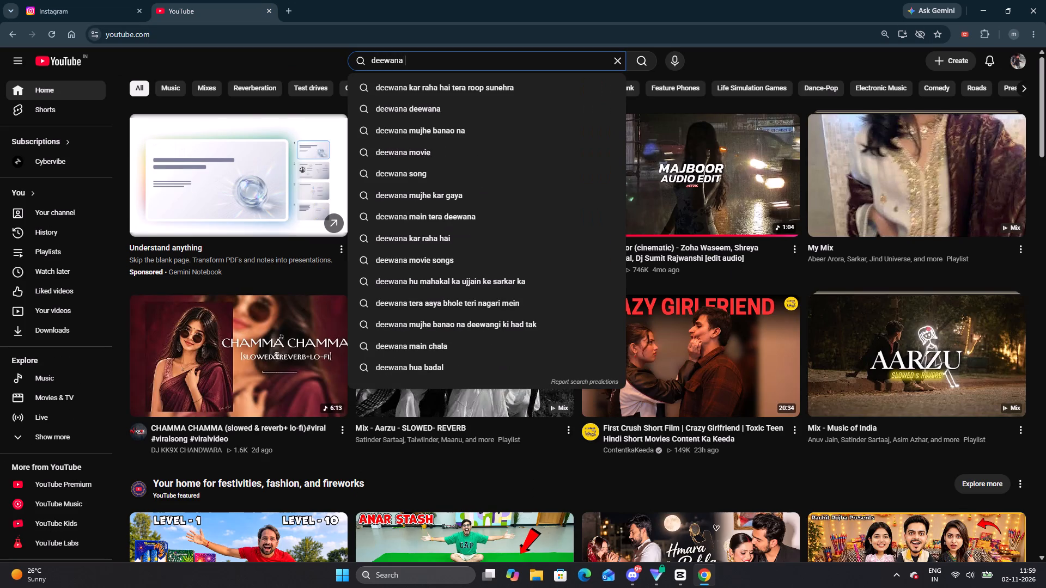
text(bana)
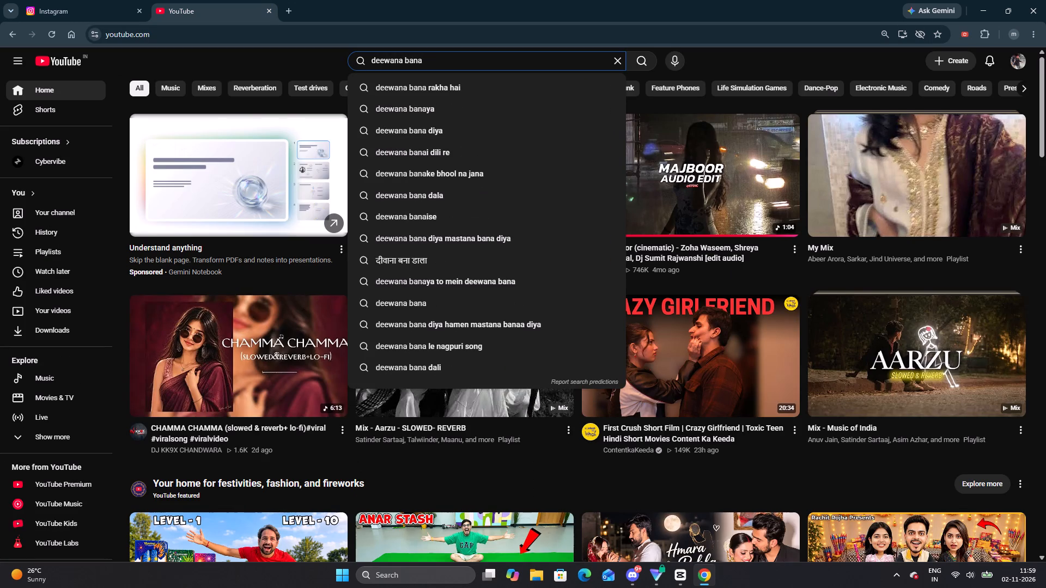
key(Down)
click(115, 0)
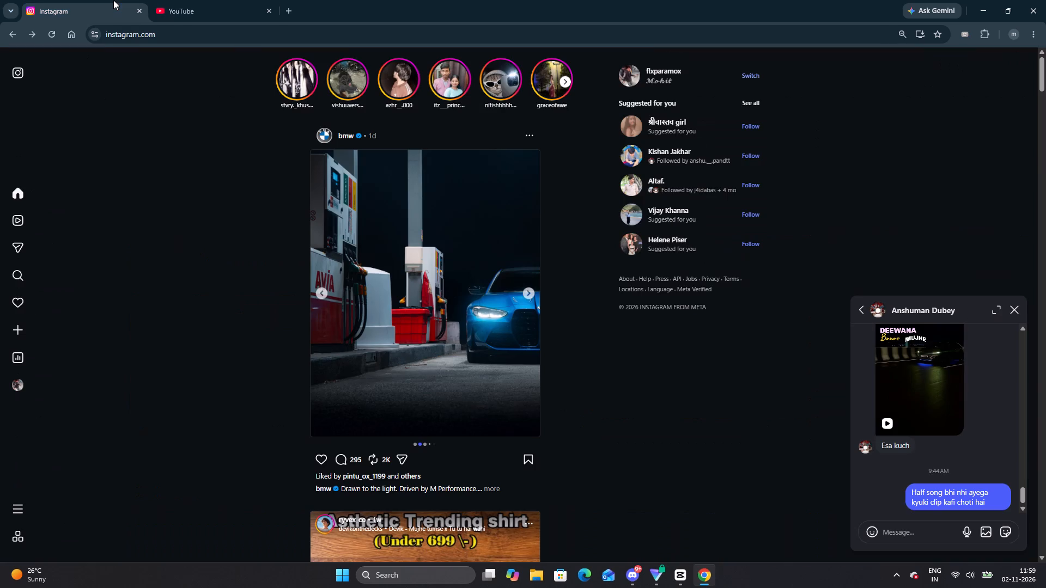
click(173, 0)
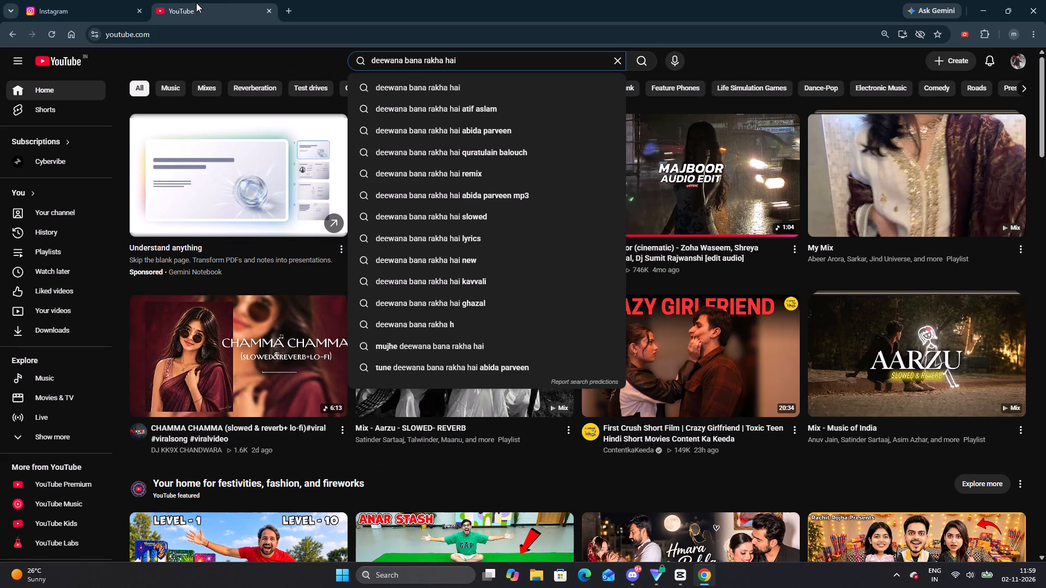
key(ctrl+BackSpace)
key(ctrl+BackSpace)
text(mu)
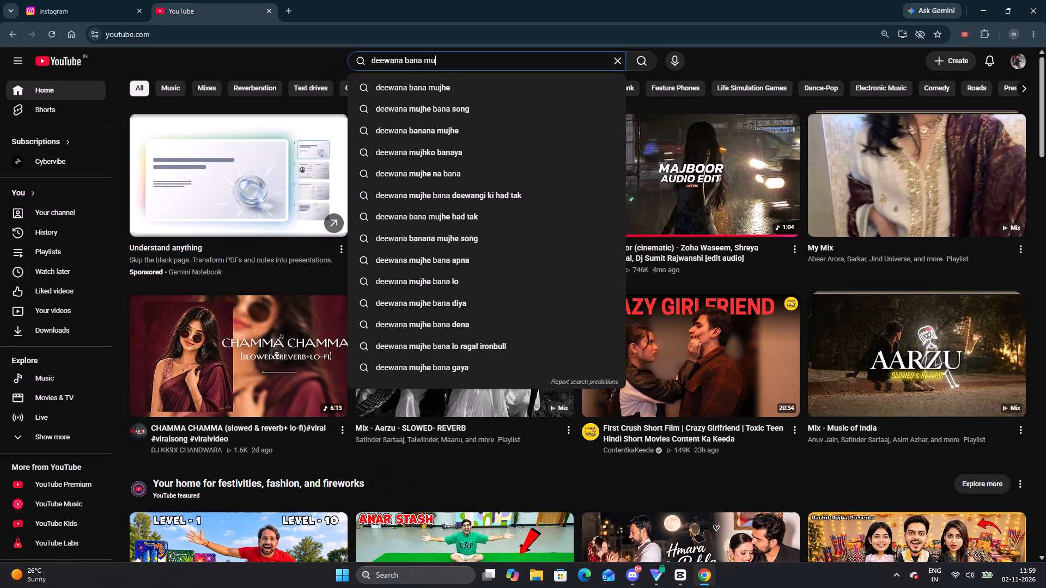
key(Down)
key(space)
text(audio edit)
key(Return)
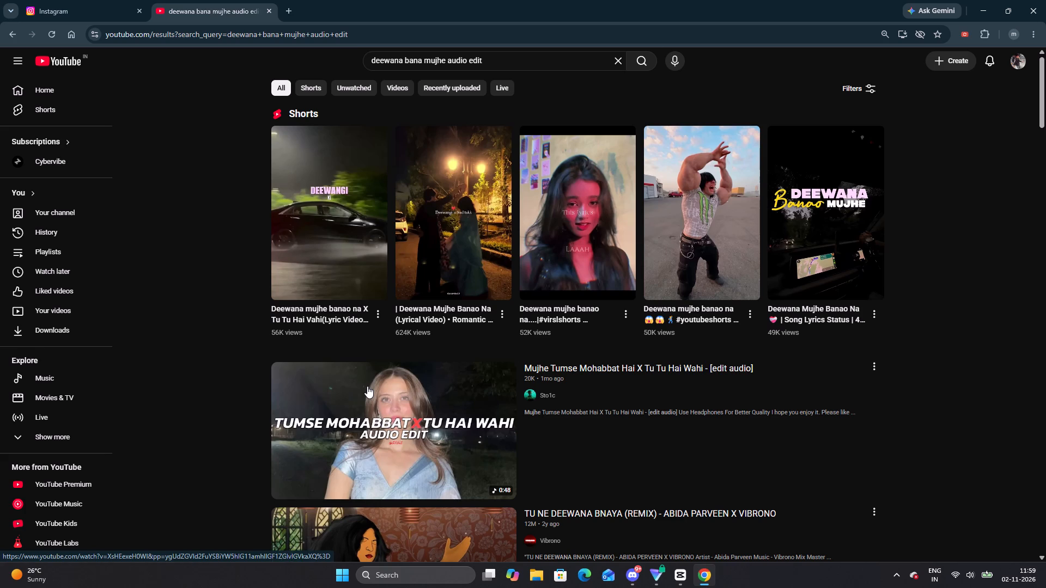
Open the "Mujhe Tumse Mohabbat Hai X Tu Tu Hai Wahi - [edit audio]" video, then return to the search results.
scroll(209, 372, down, 1)
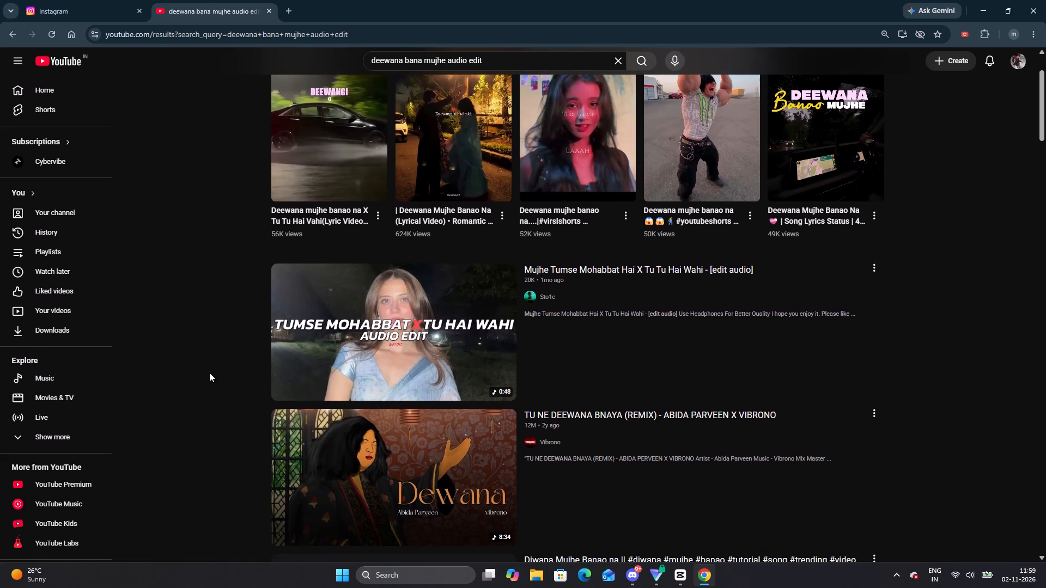
click(393, 318)
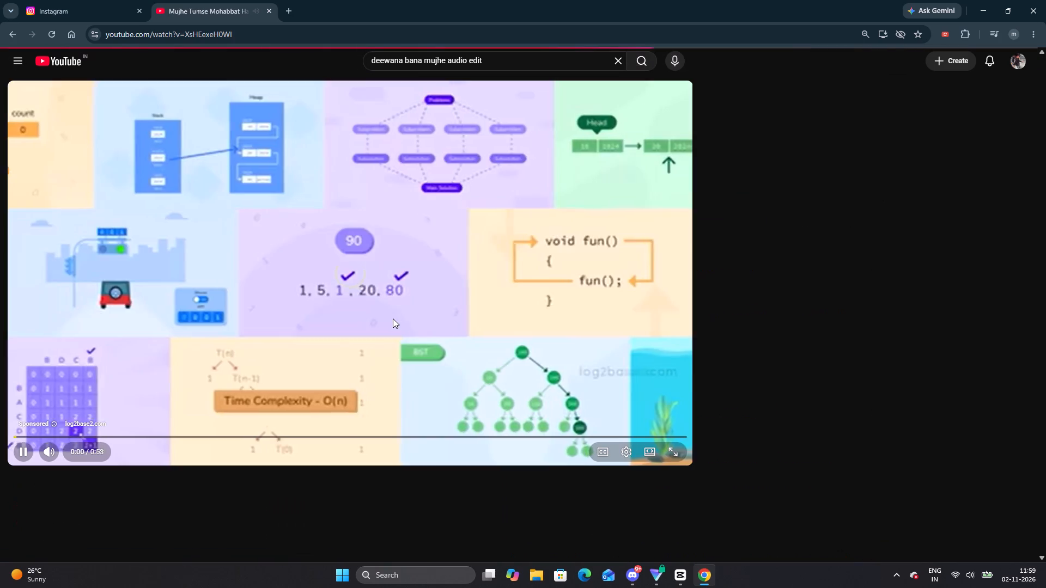
click(9, 36)
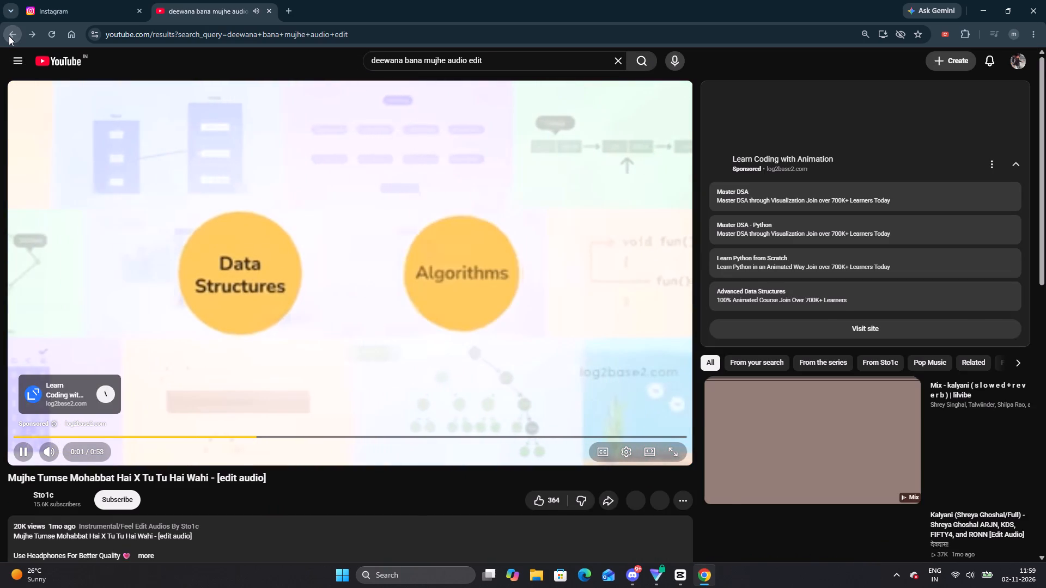
Sample parts of the Mujhe Tumse Mohabbat Hai X Tu Tu Hai Wahi audio edit and open the kalyani (slowed + reverb) mix.
click(362, 284)
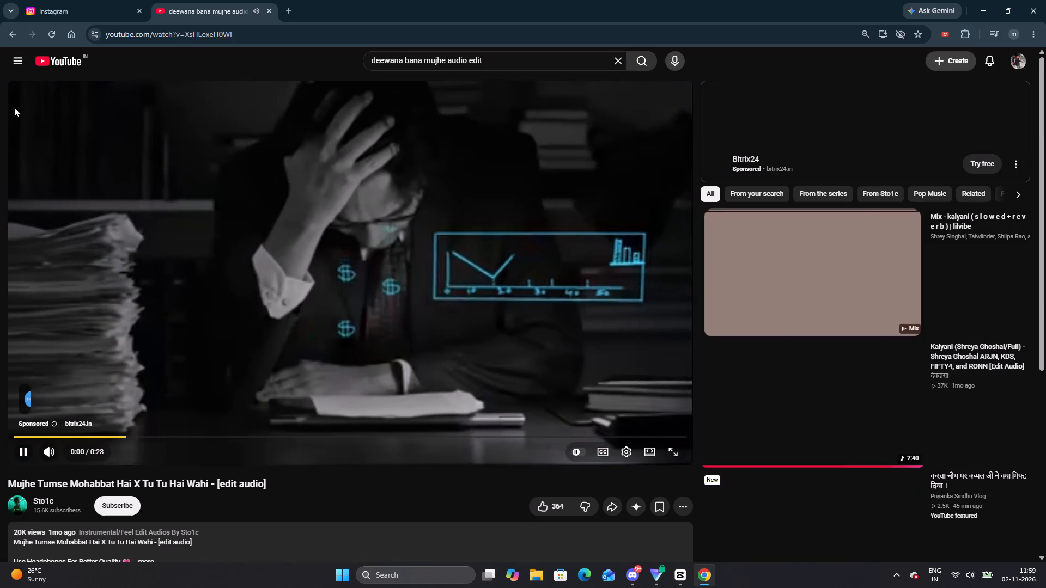
click(0, 44)
click(1, 40)
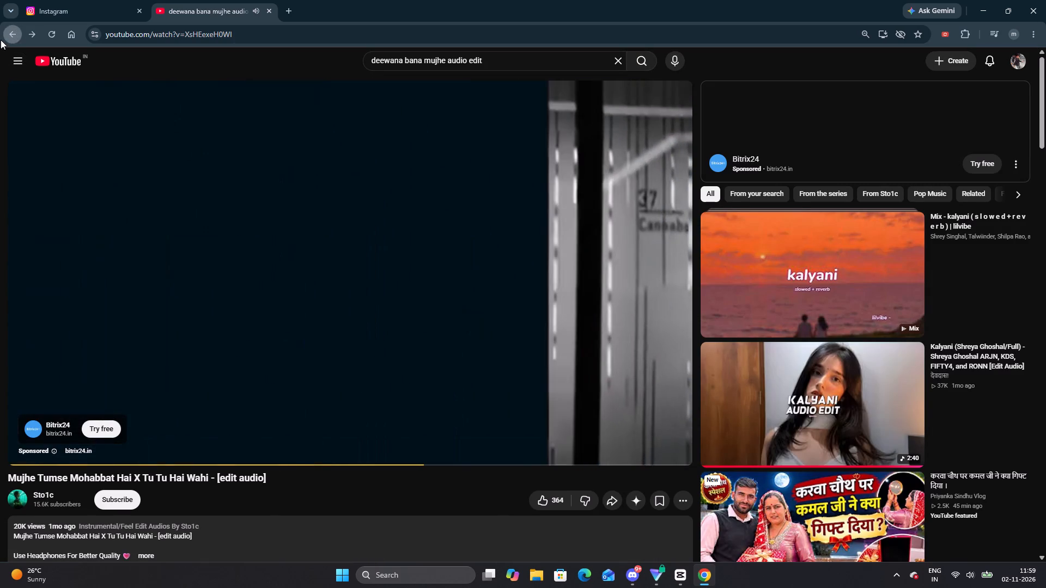
click(411, 335)
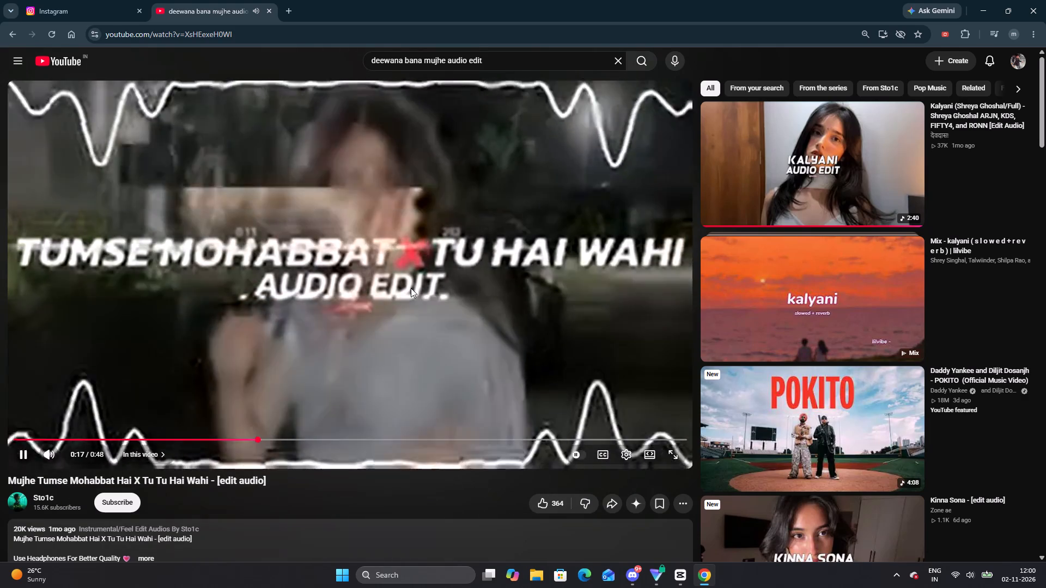
key(l)
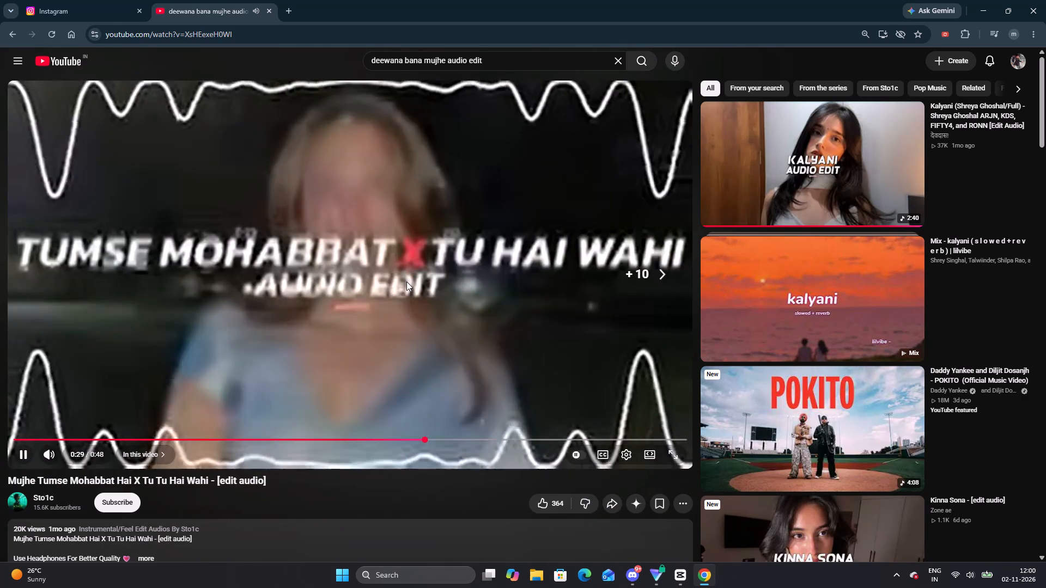
key(j)
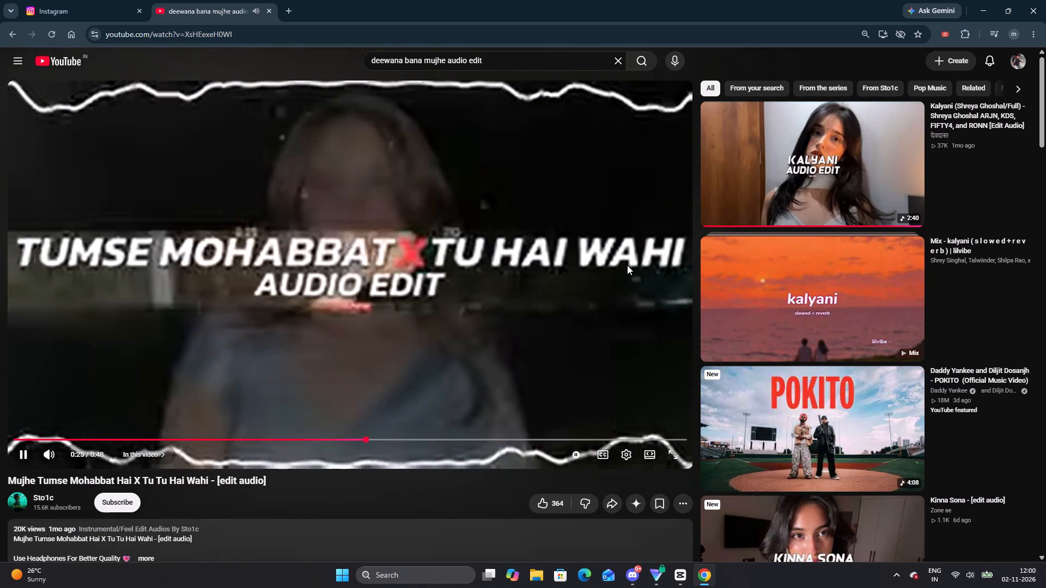
click(767, 321)
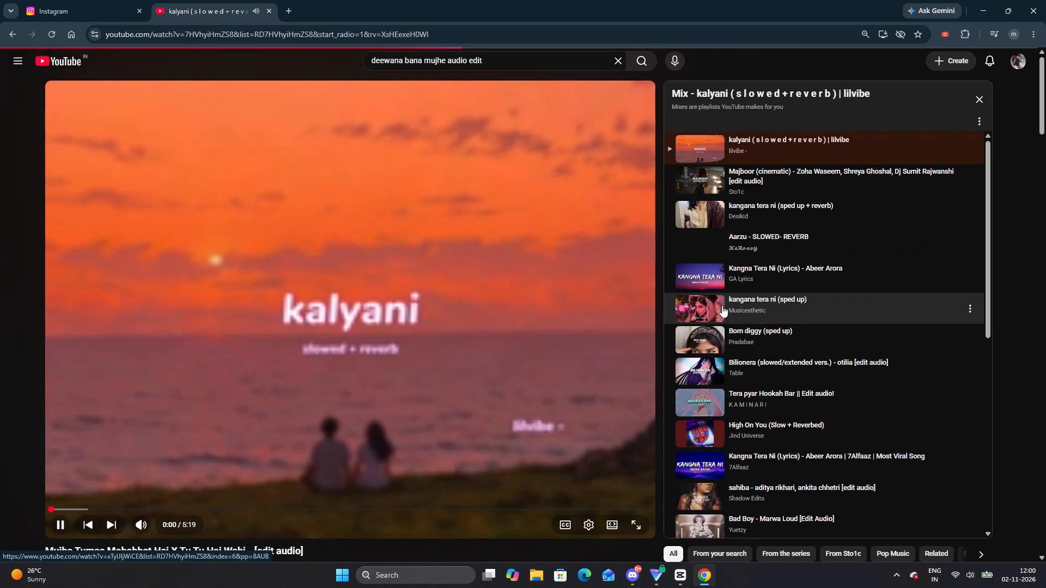
Skip ahead in the kalyani (slowed + reverb) track to sample its sound.
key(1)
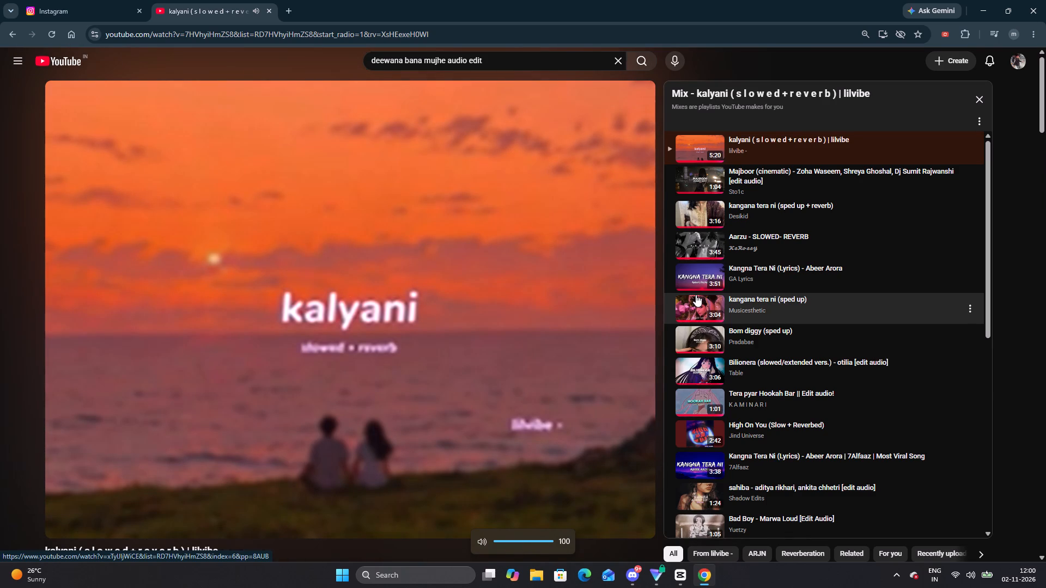
Play the first two stories in the Instagram feed, replay the first, close them and return to the kalyani track on YouTube.
click(21, 0)
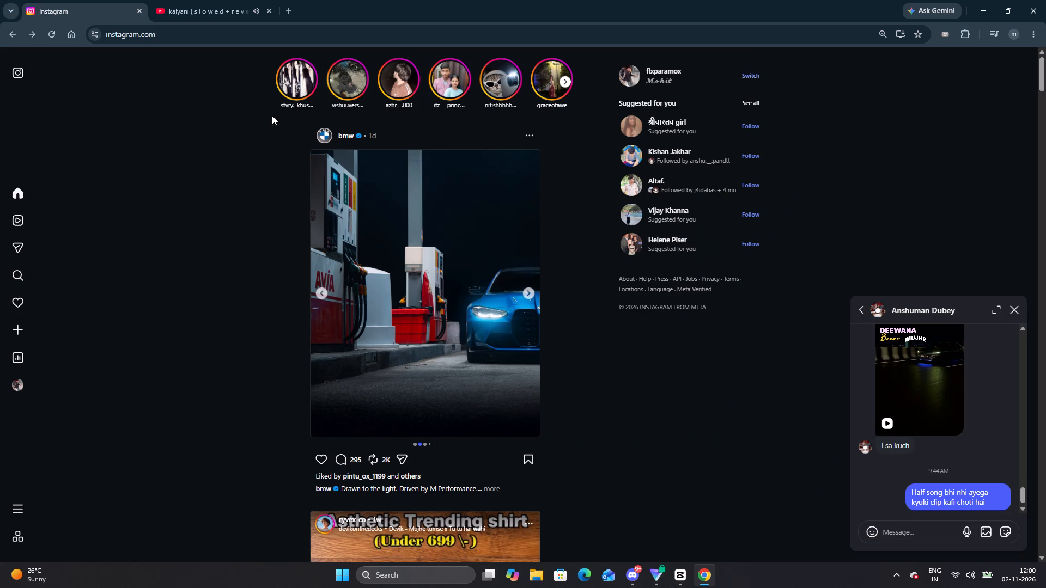
click(299, 79)
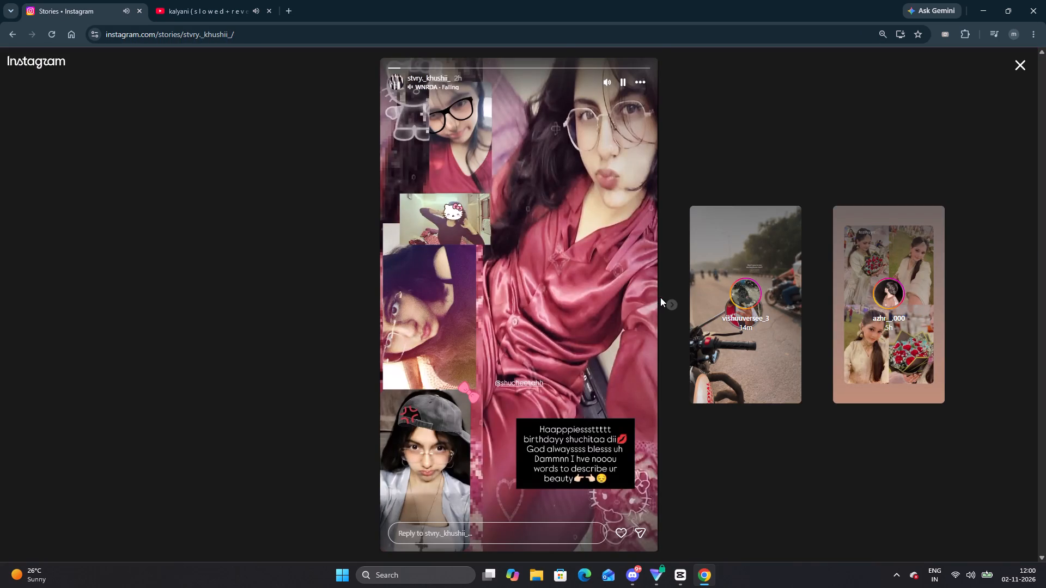
click(662, 297)
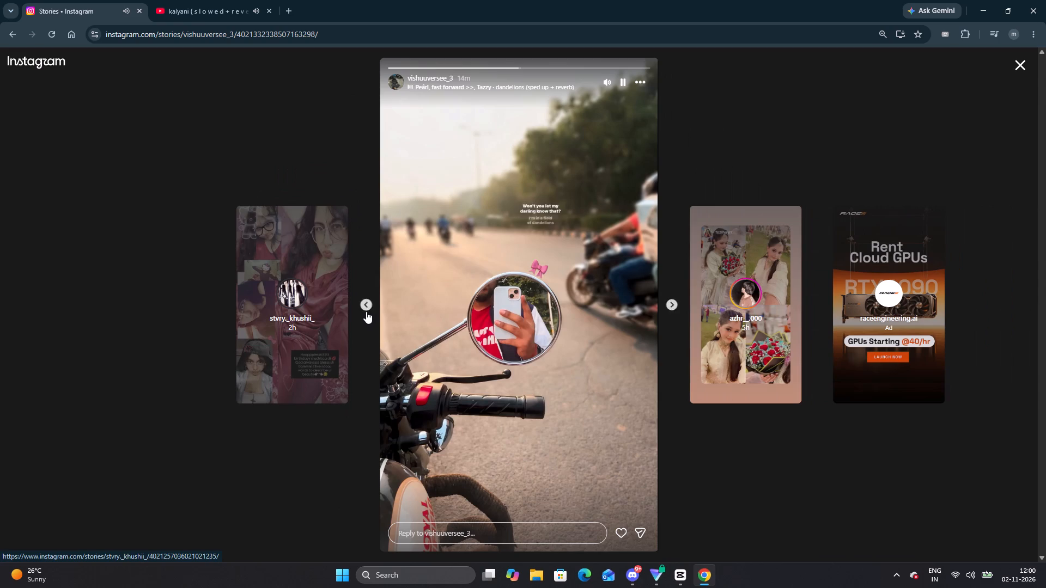
click(324, 319)
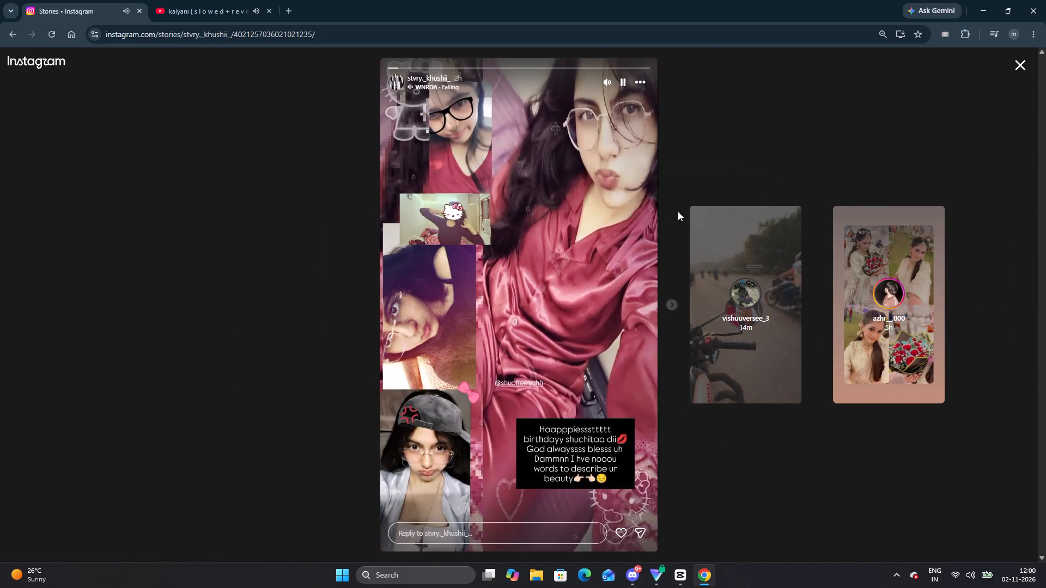
click(1021, 71)
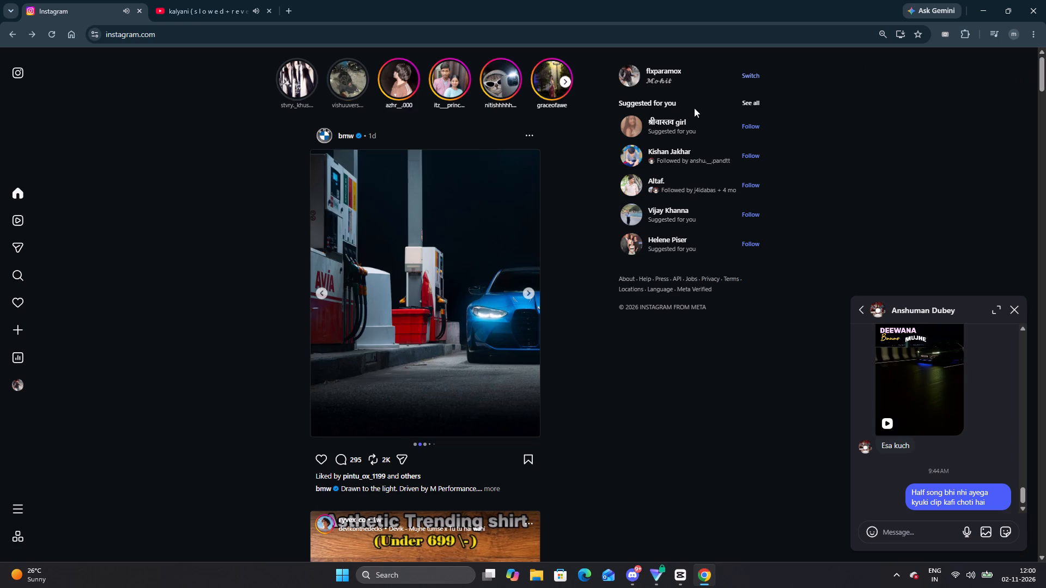
click(229, 0)
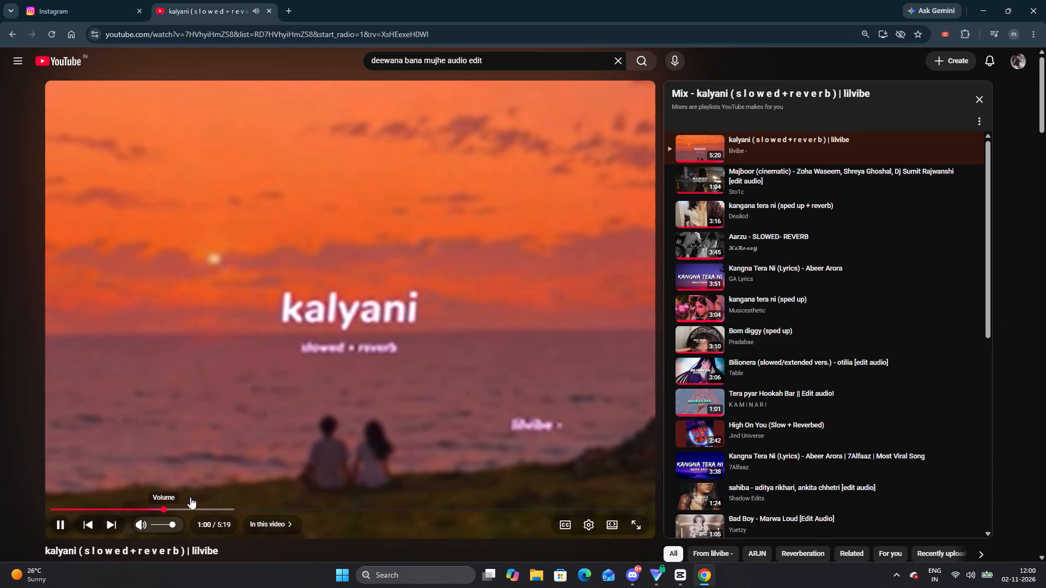
Enter "vloume" as the start of a web search in a new tab.
click(282, 0)
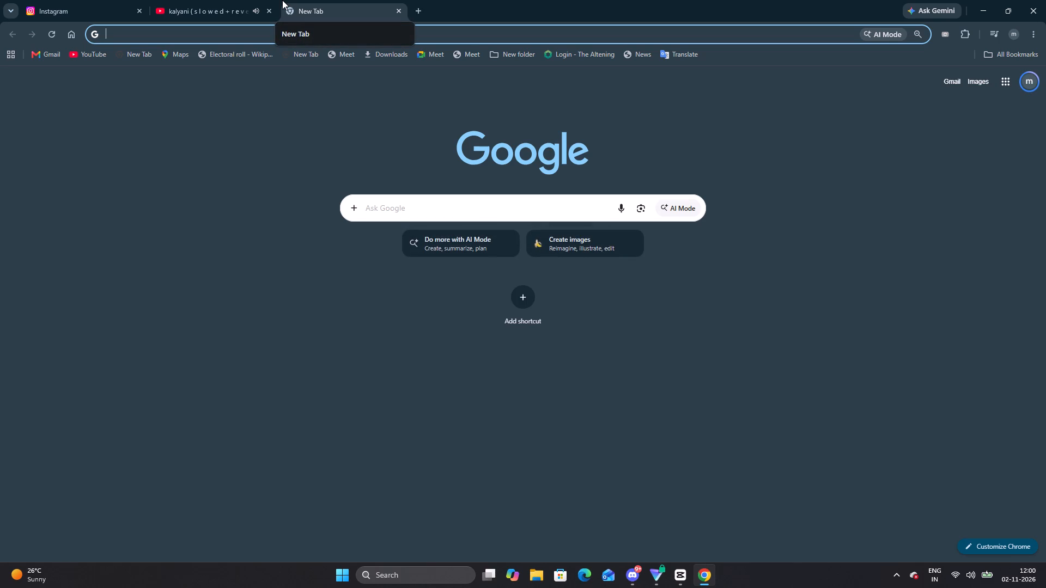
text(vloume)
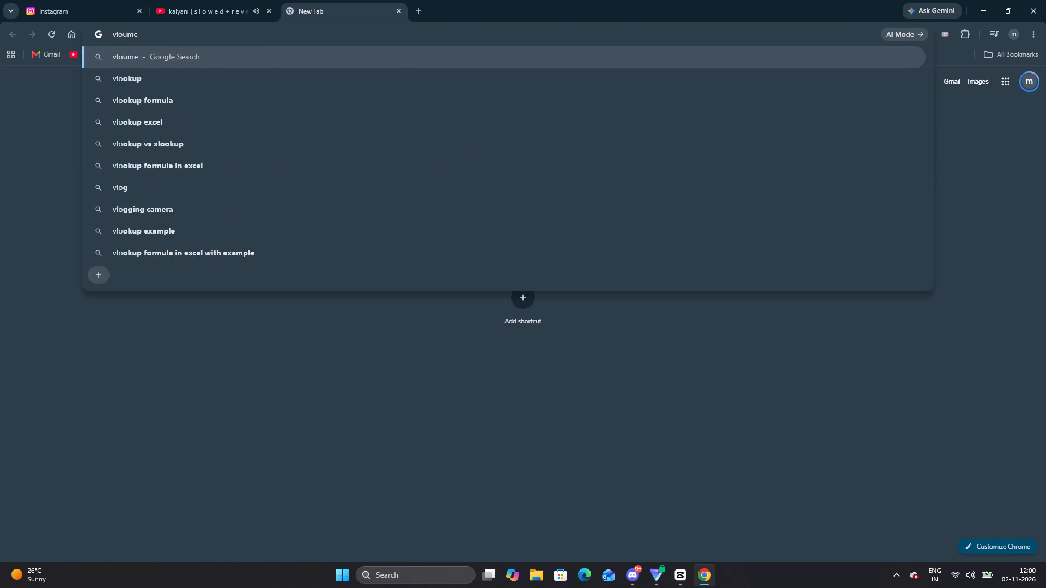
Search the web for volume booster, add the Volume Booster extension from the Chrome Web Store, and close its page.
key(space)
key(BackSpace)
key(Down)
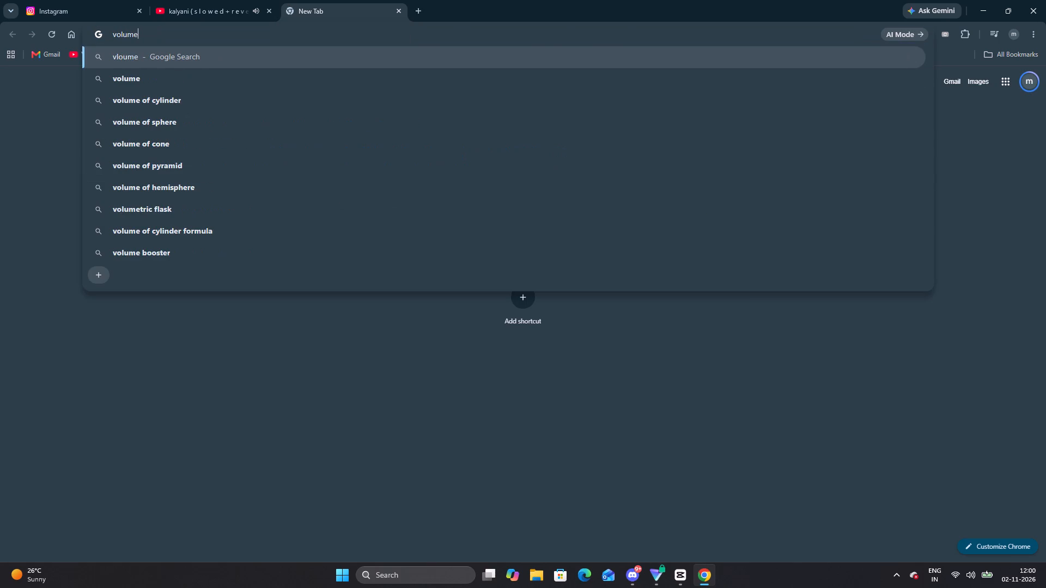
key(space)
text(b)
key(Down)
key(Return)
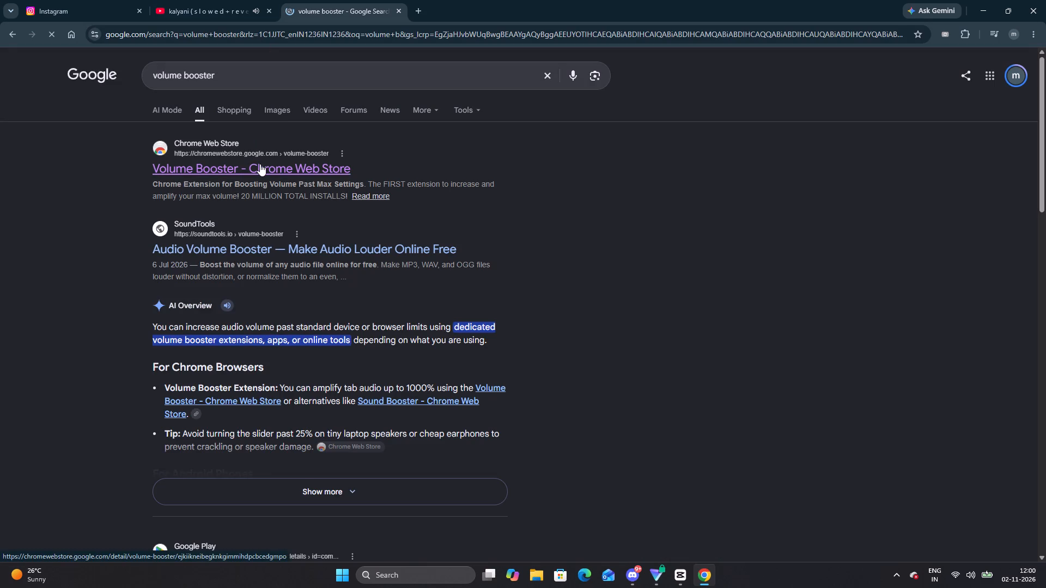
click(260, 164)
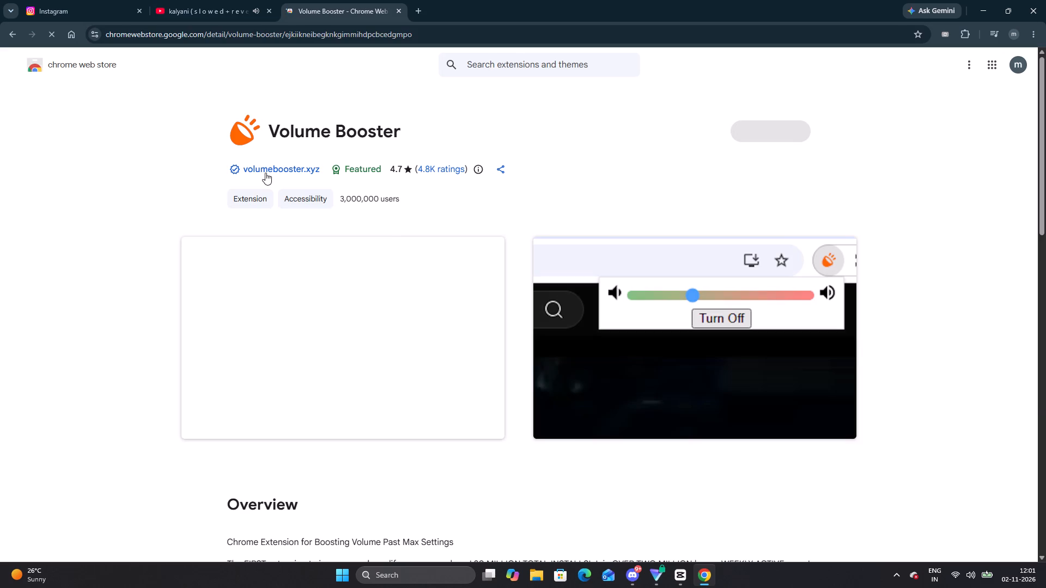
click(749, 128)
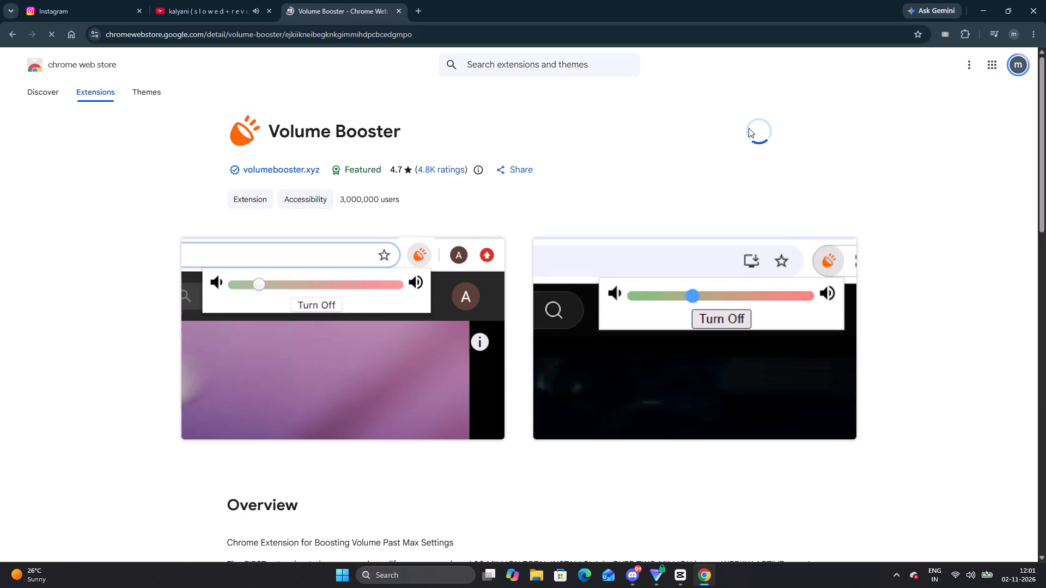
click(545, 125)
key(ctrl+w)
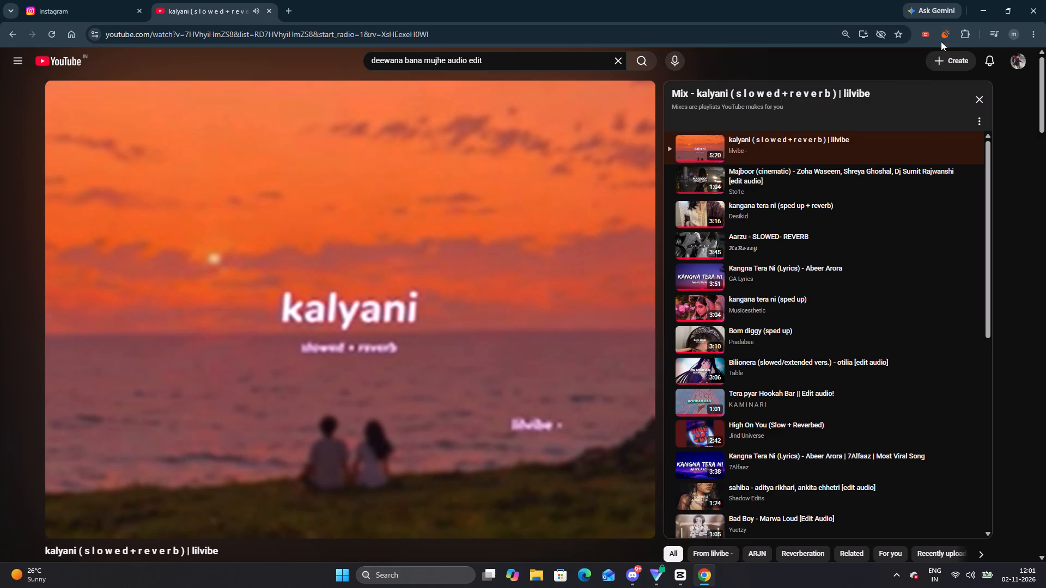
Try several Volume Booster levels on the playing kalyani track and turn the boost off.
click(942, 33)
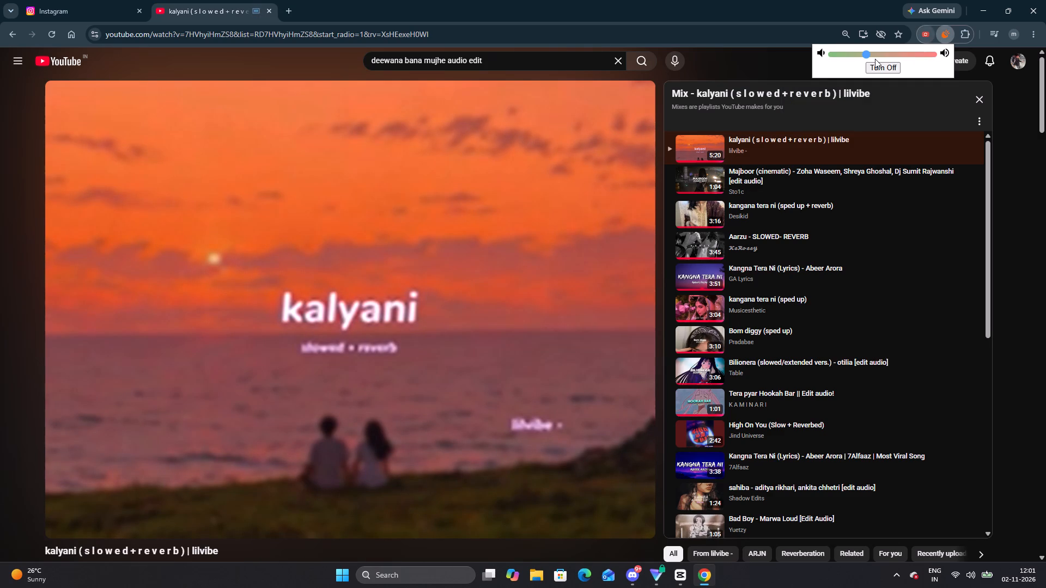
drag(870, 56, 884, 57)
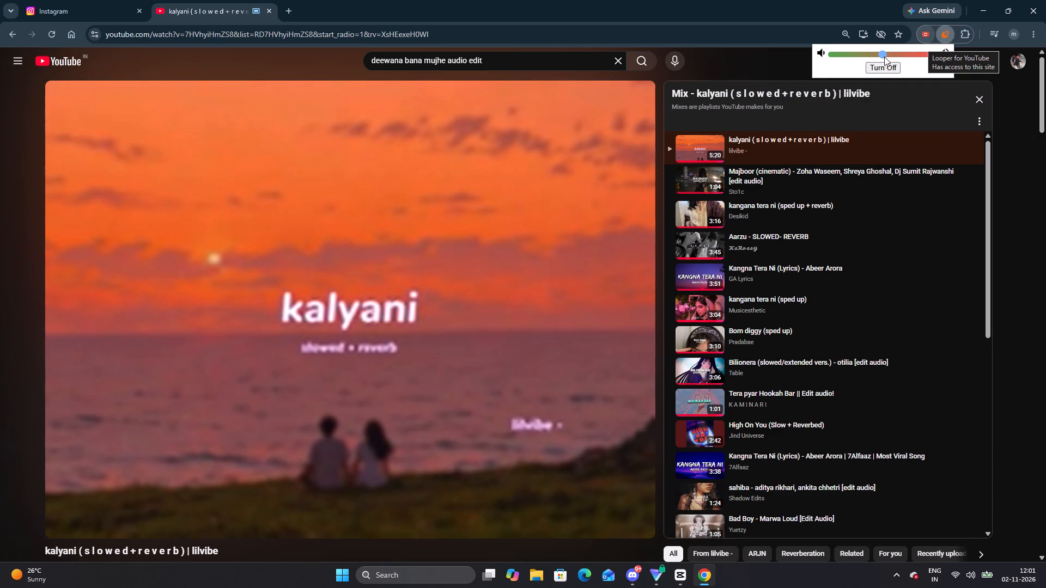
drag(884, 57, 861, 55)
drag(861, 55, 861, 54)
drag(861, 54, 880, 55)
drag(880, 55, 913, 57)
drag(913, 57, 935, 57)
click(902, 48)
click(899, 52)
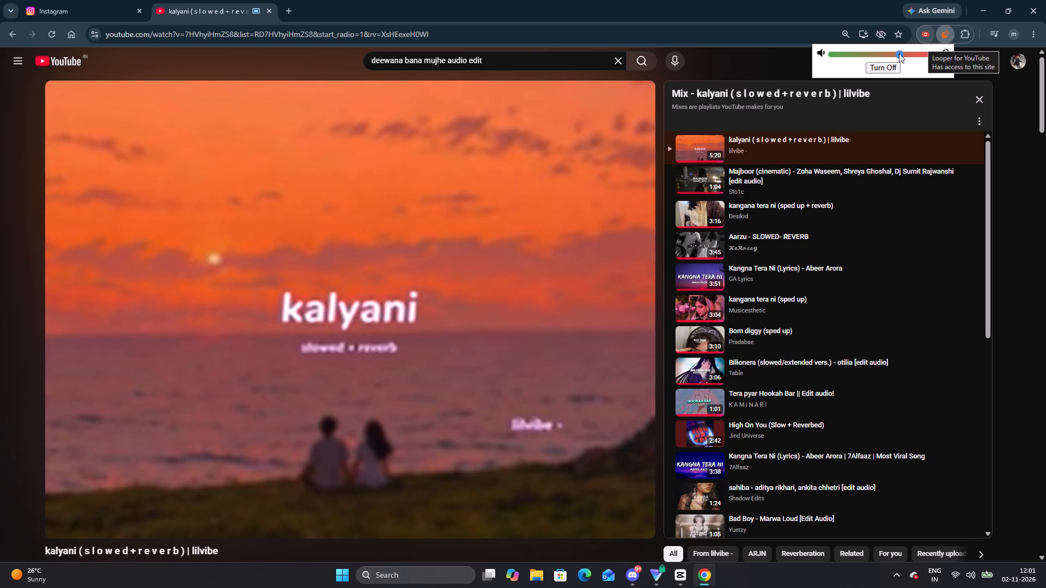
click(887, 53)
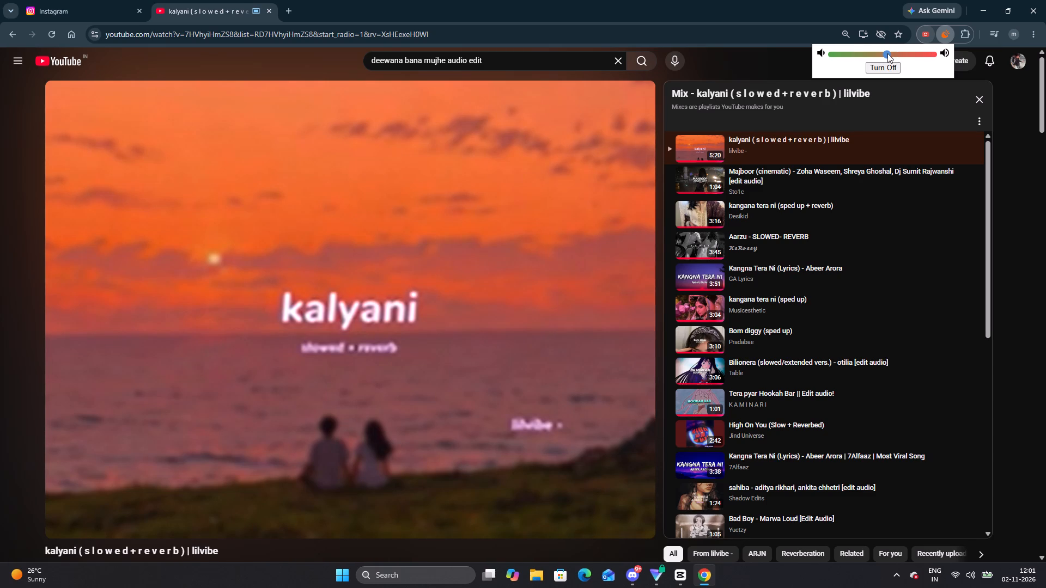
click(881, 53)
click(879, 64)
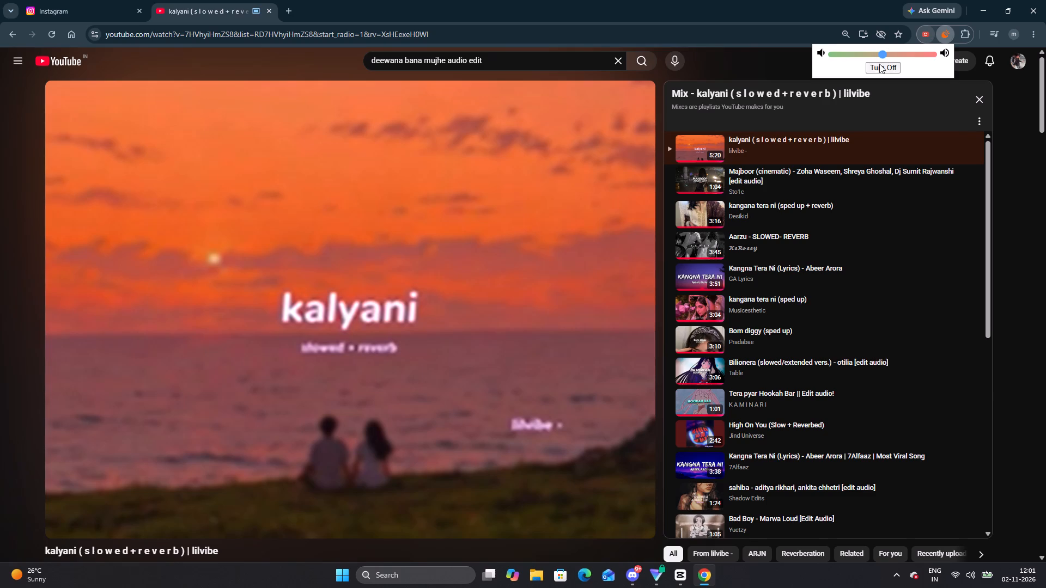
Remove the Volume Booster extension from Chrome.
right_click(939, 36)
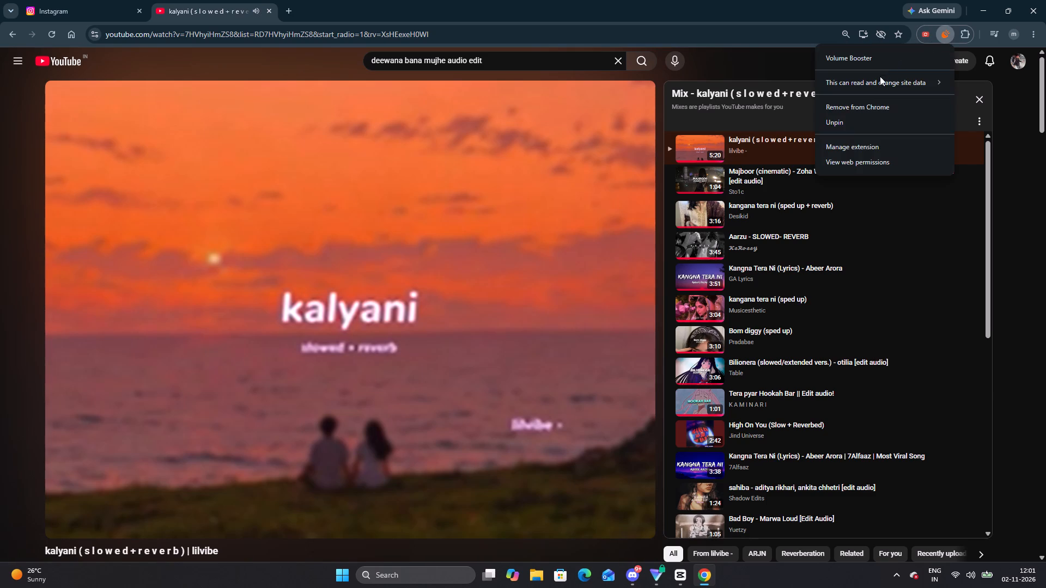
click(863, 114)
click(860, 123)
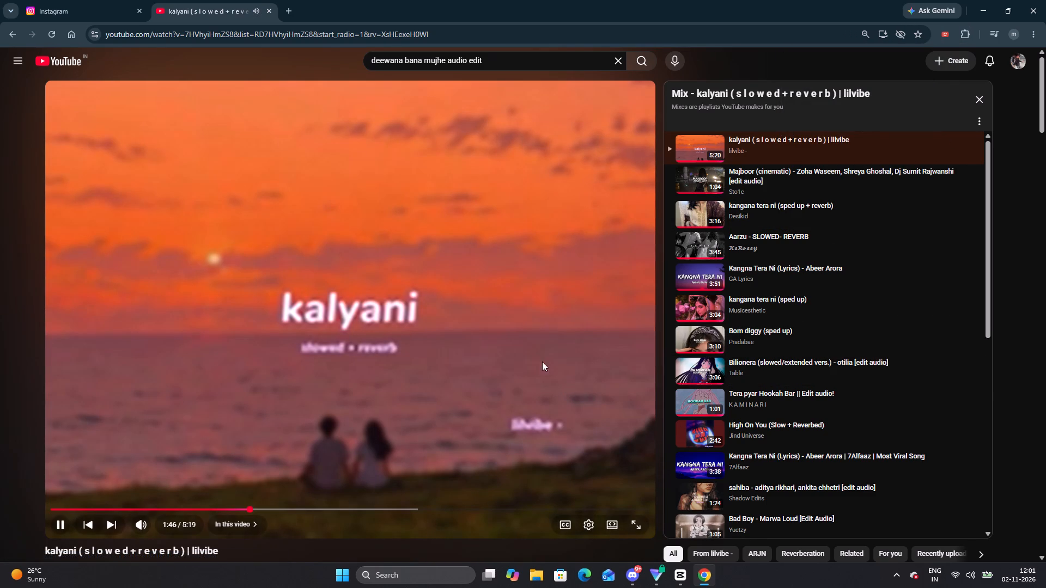
Skip through the kalyani (slowed + reverb) track in ten-second jumps to listen to its later parts.
key(l)
key(l)
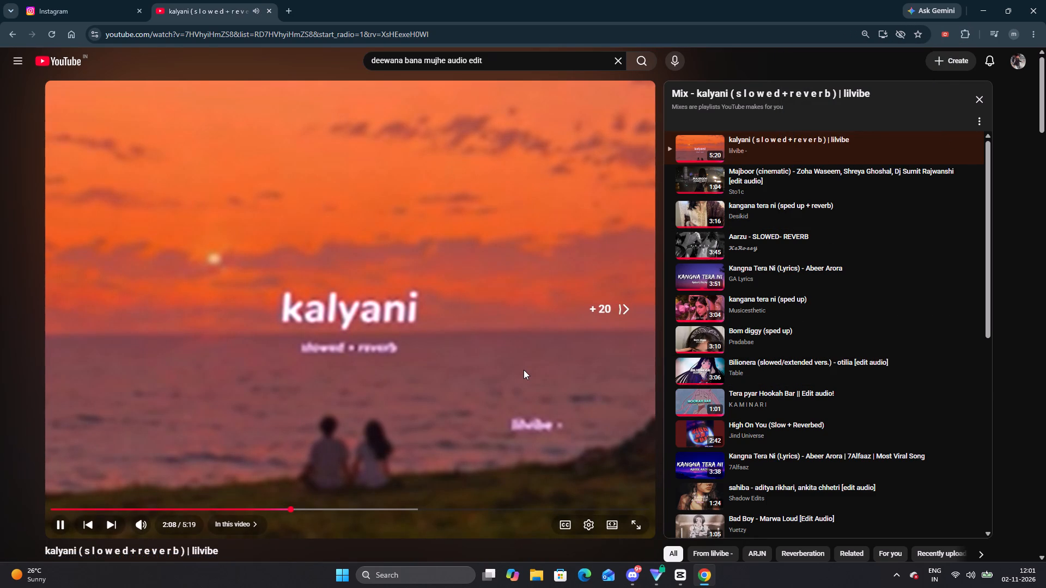
key(l)
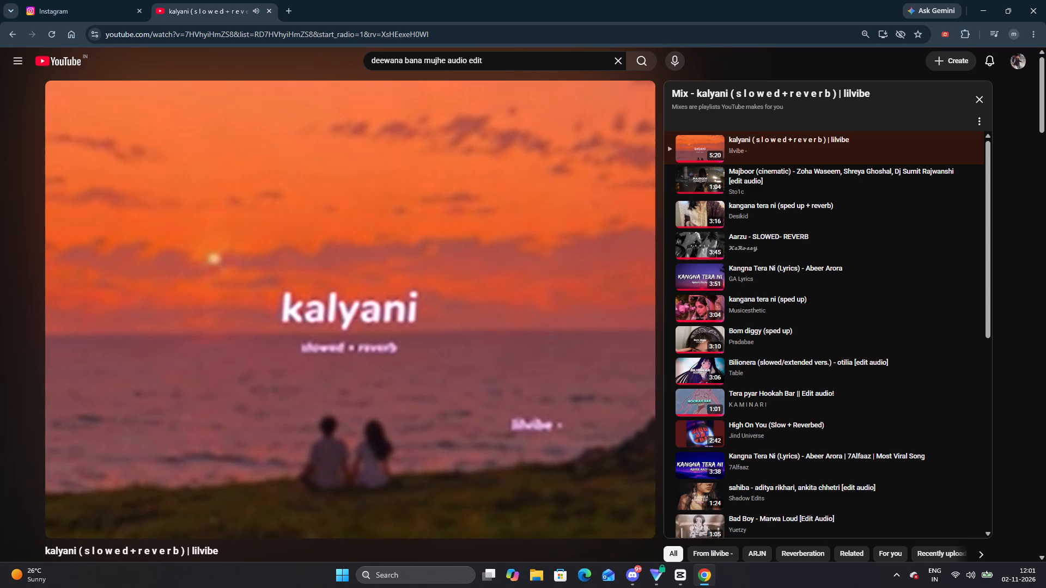
key(l)
key(l)
key(j)
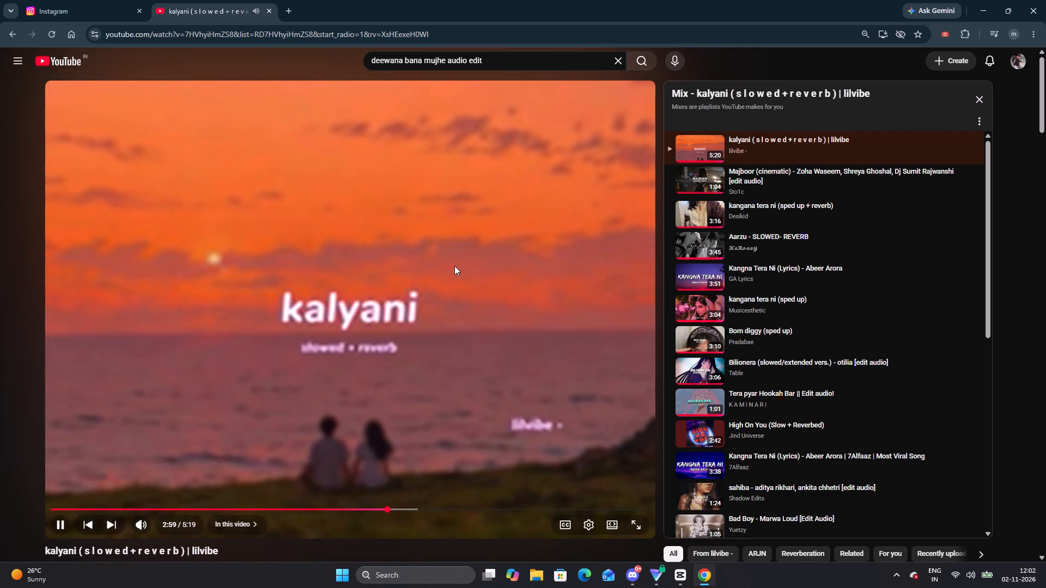
Switch to CapCut.
click(680, 583)
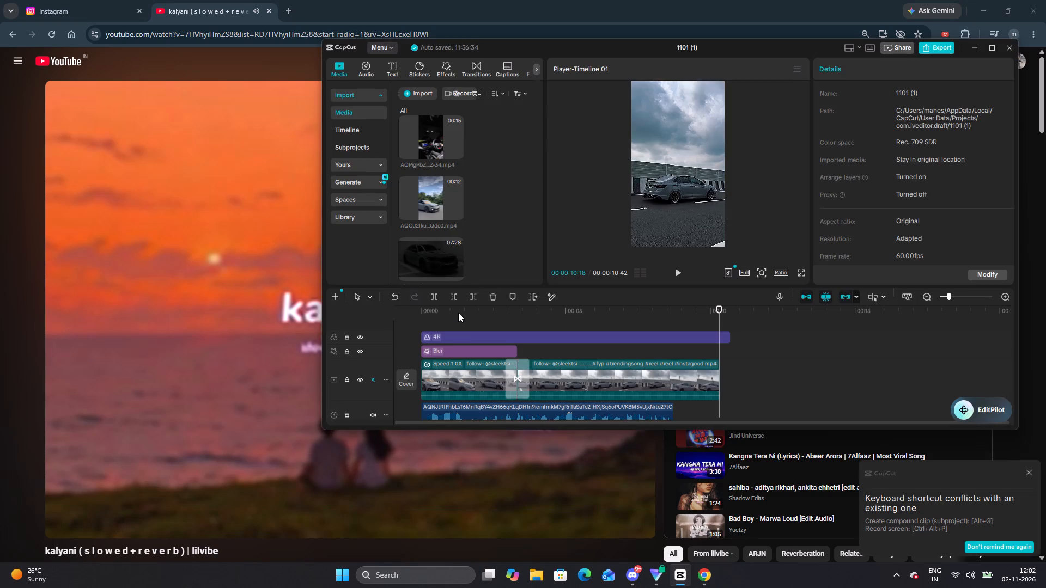
Import the kalyani (slowed + reverb) lilvibe MP3 from the Downloads folder into the project media.
click(416, 91)
click(444, 115)
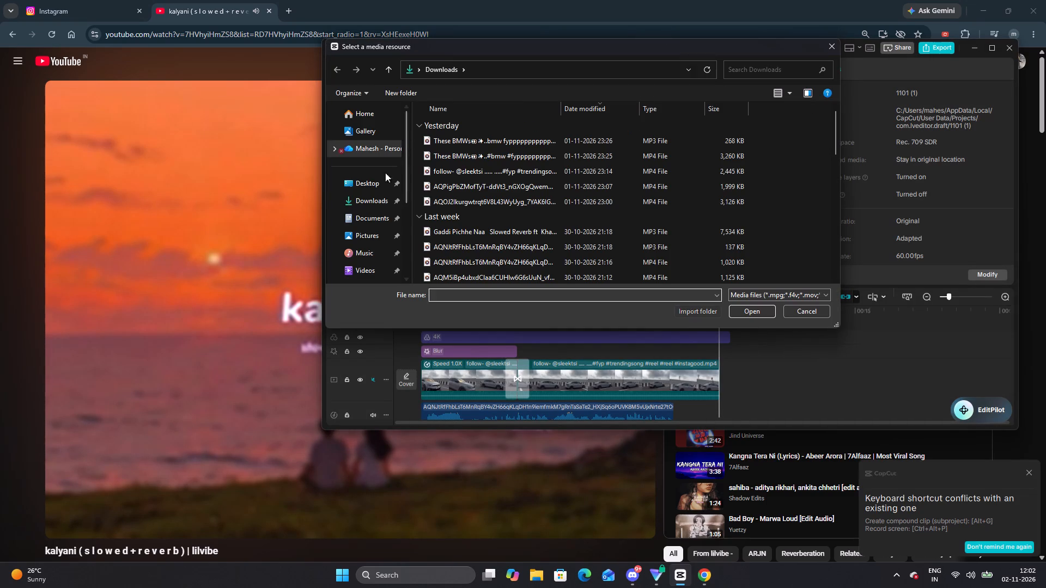
click(378, 197)
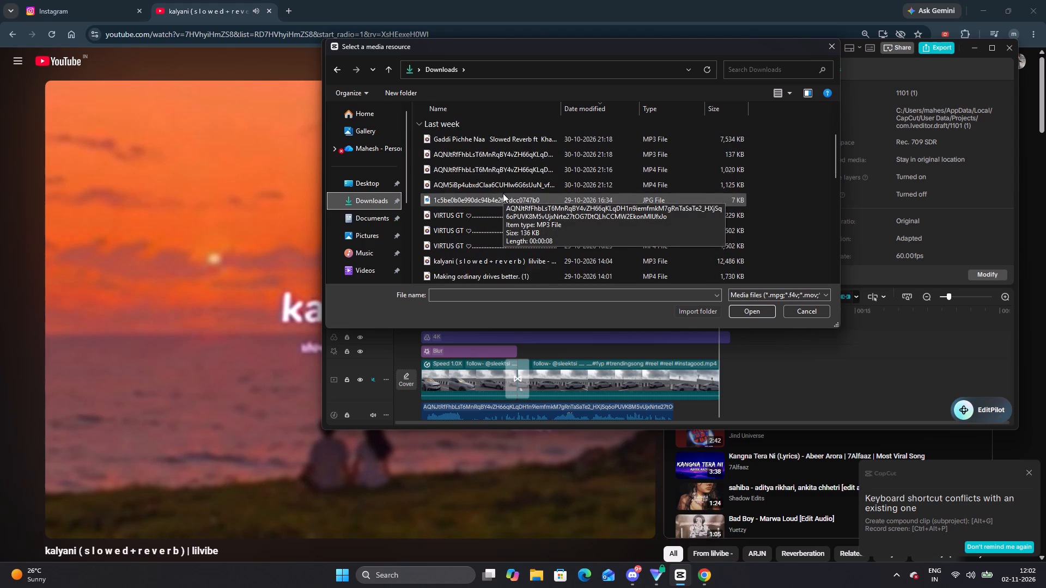
click(500, 231)
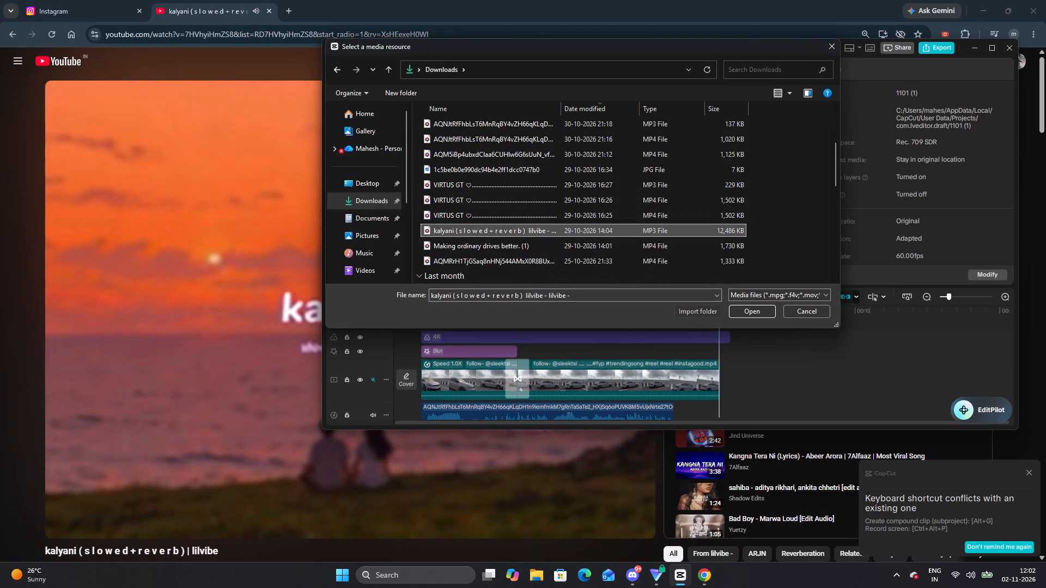
click(734, 305)
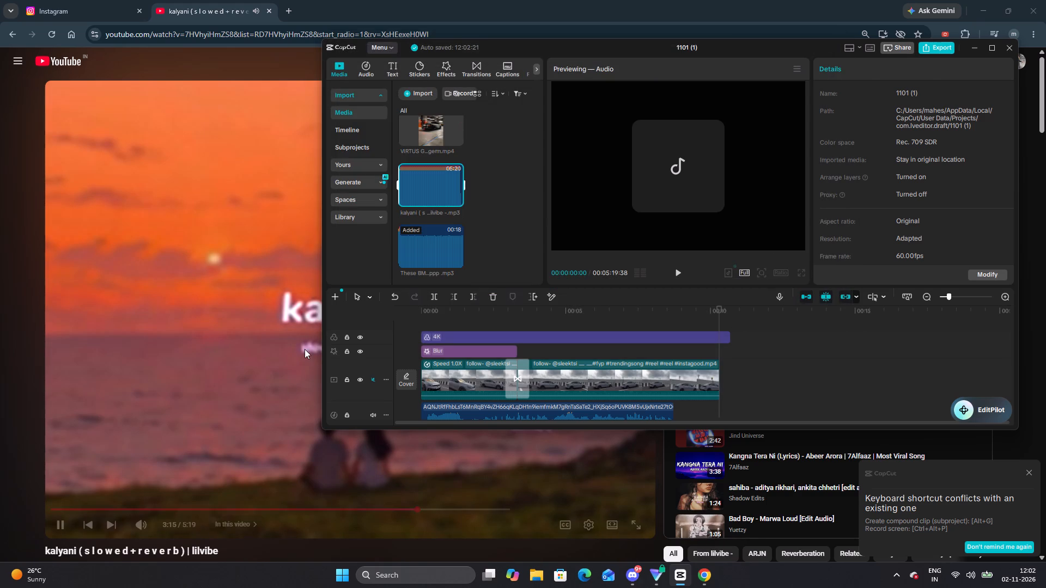
Switch to Chrome and open the list of liked posts in Instagram's Your activity.
click(240, 350)
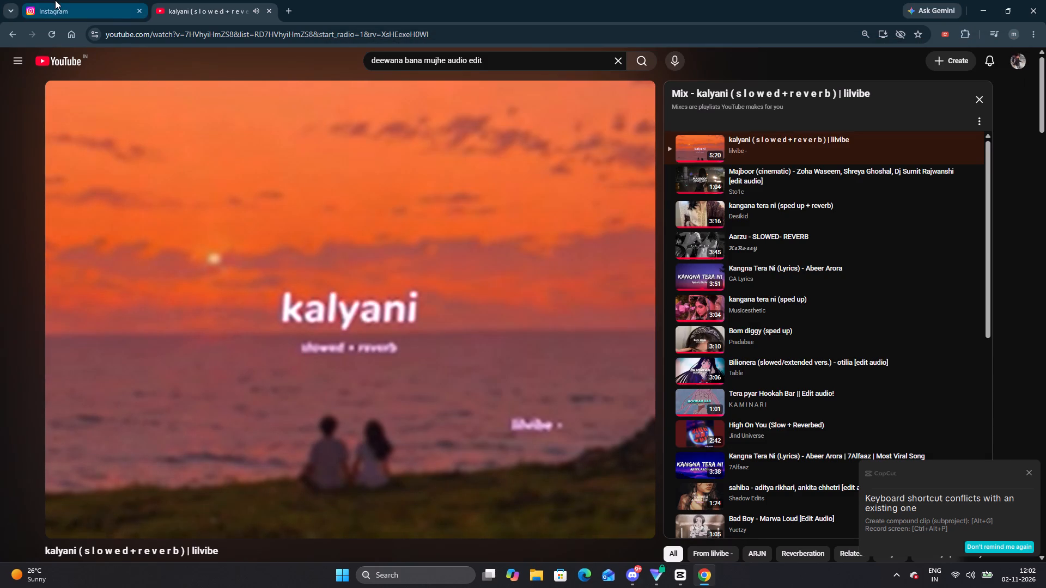
click(55, 0)
click(25, 498)
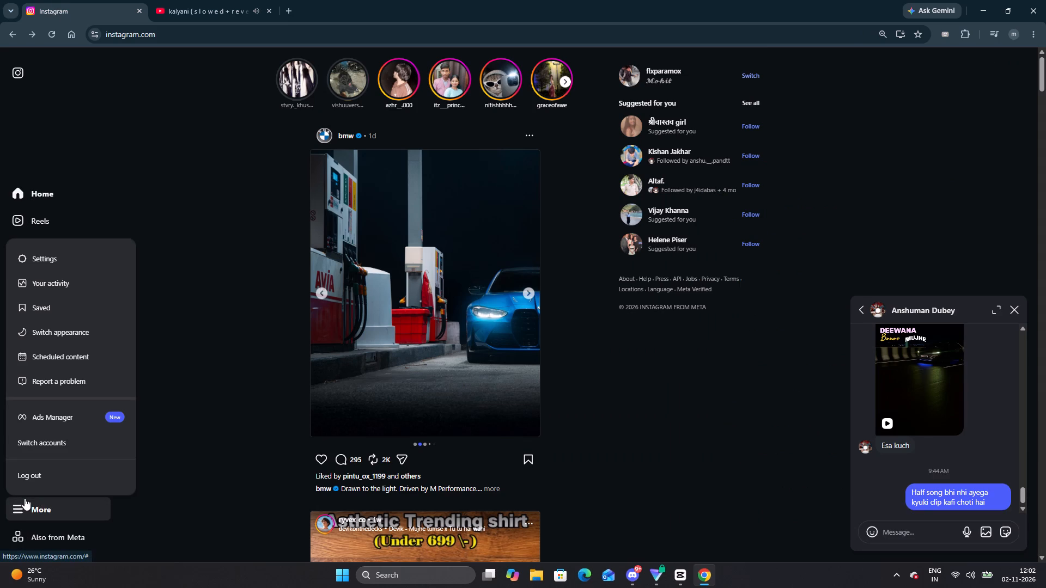
click(57, 295)
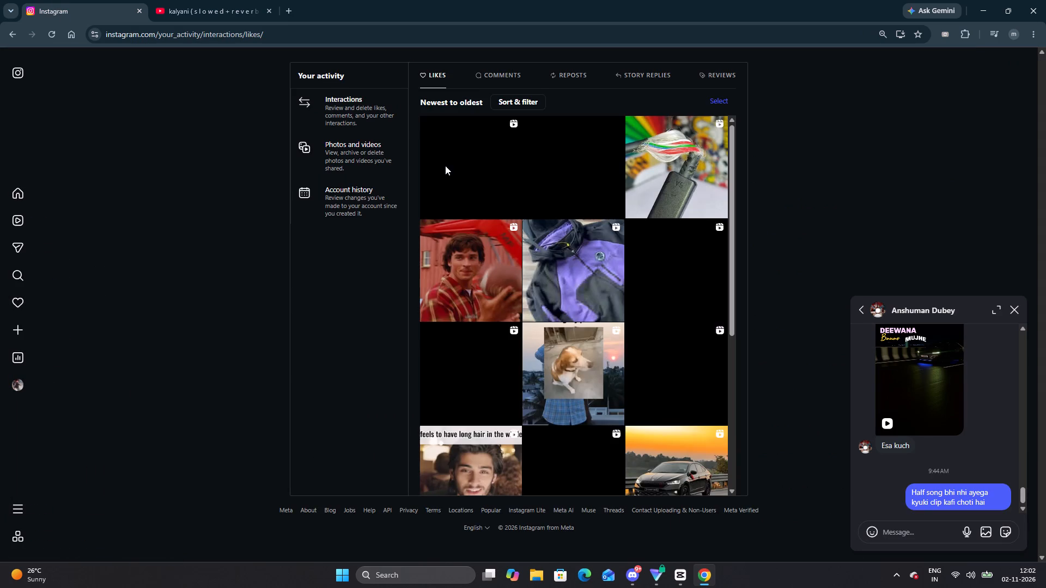
Look through the liked posts, newest to oldest, for a suitable car reel.
scroll(625, 265, down, 1)
scroll(543, 255, down, 1)
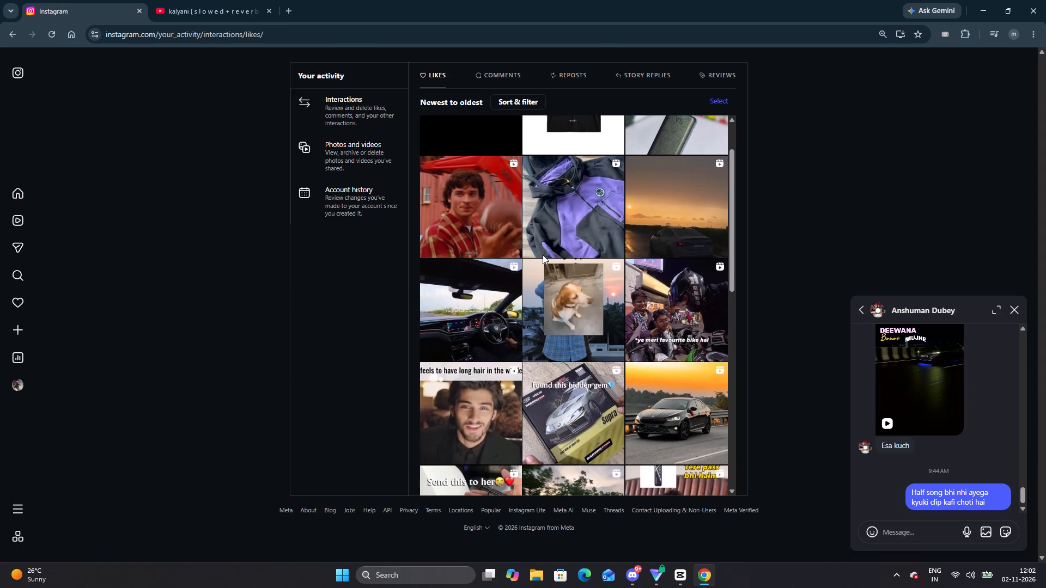
drag(486, 212, 538, 41)
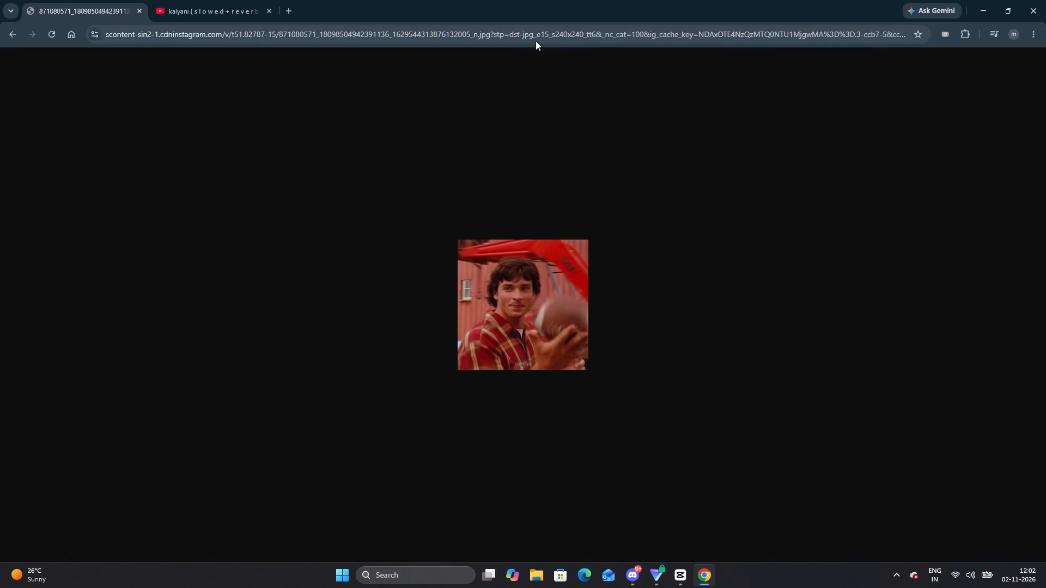
click(3, 31)
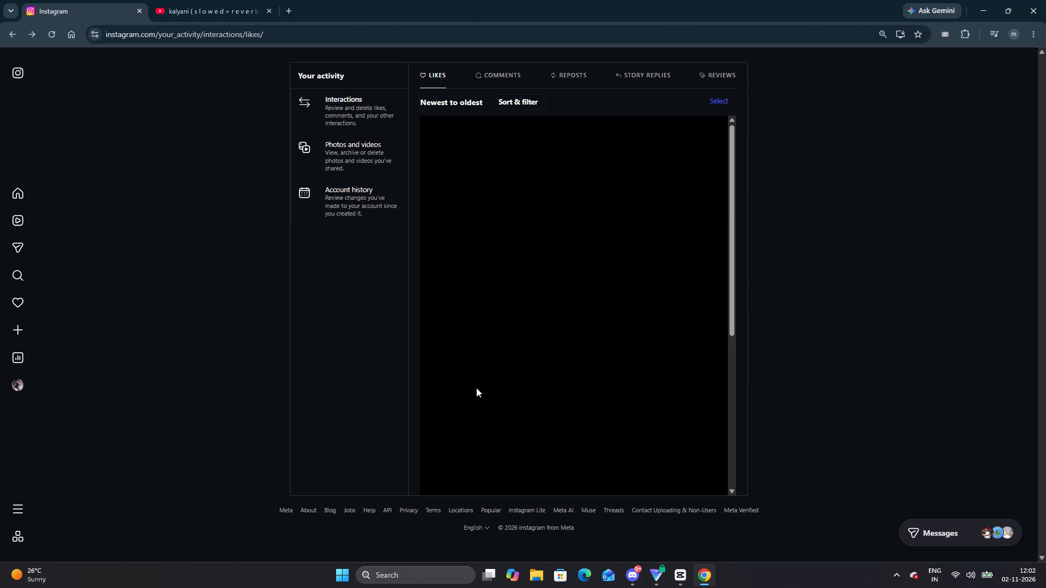
scroll(695, 378, down, 11)
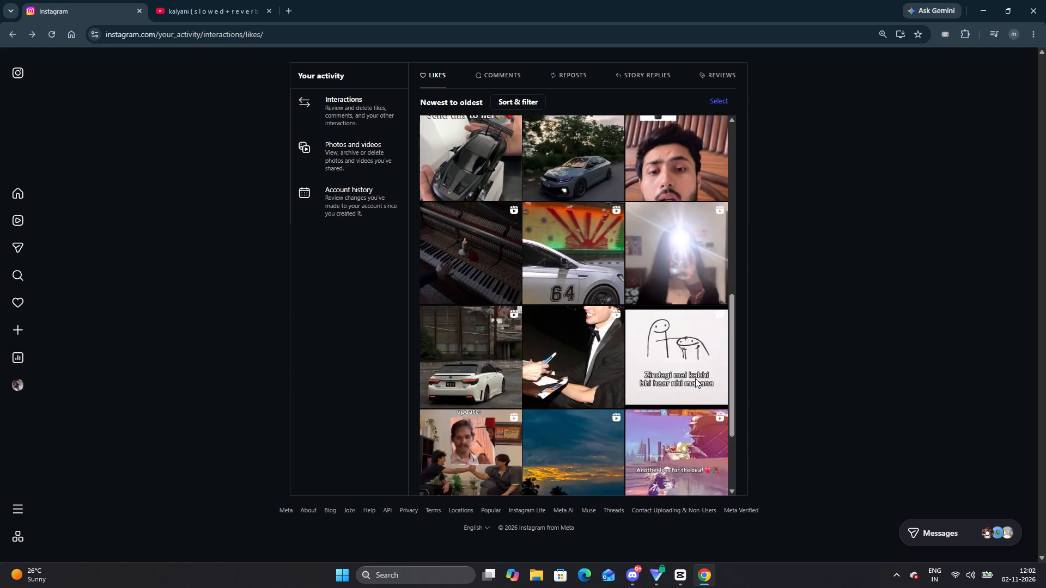
scroll(695, 378, down, 17)
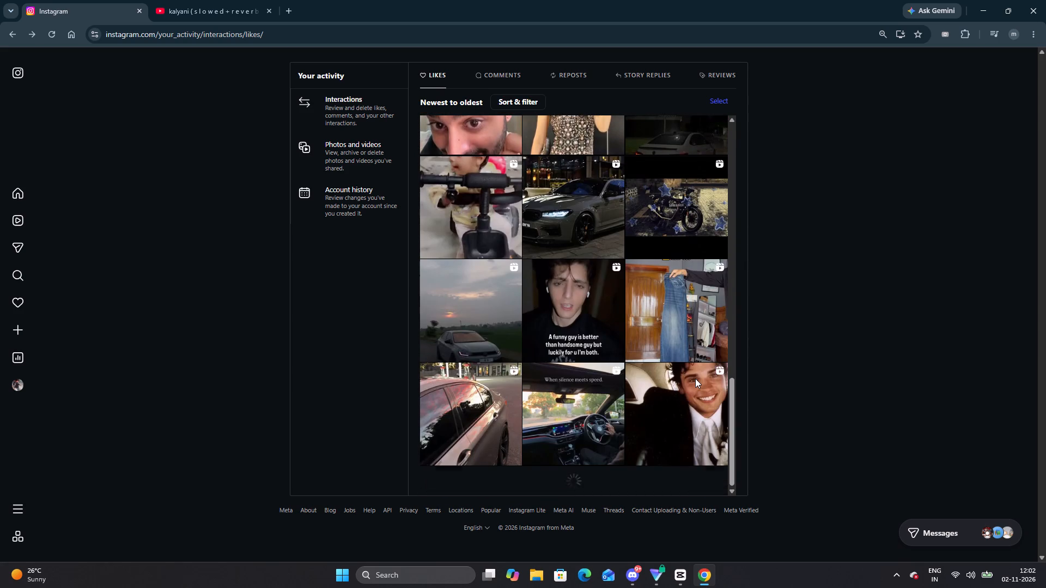
scroll(695, 378, down, 16)
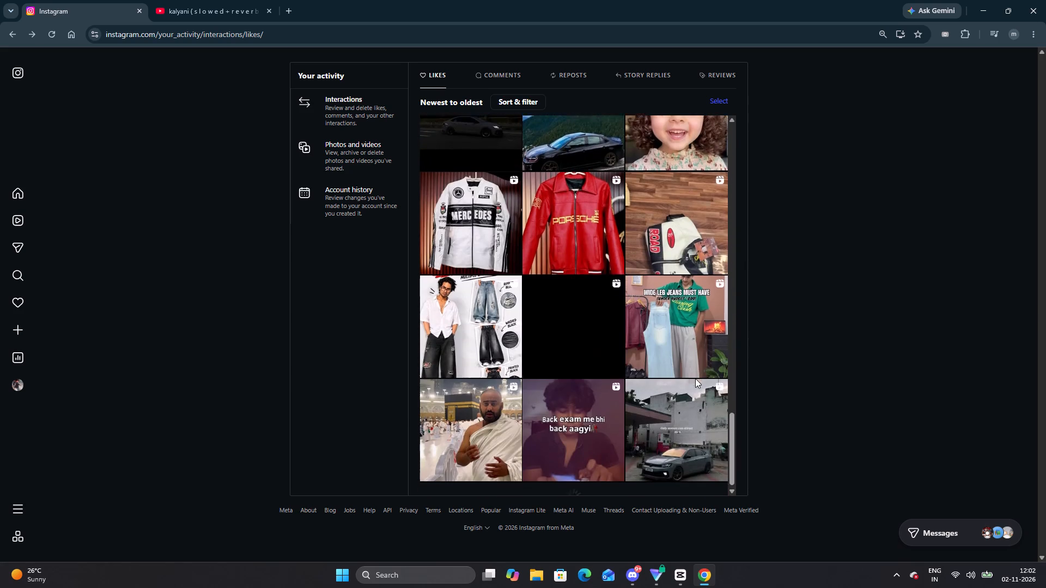
scroll(695, 378, down, 19)
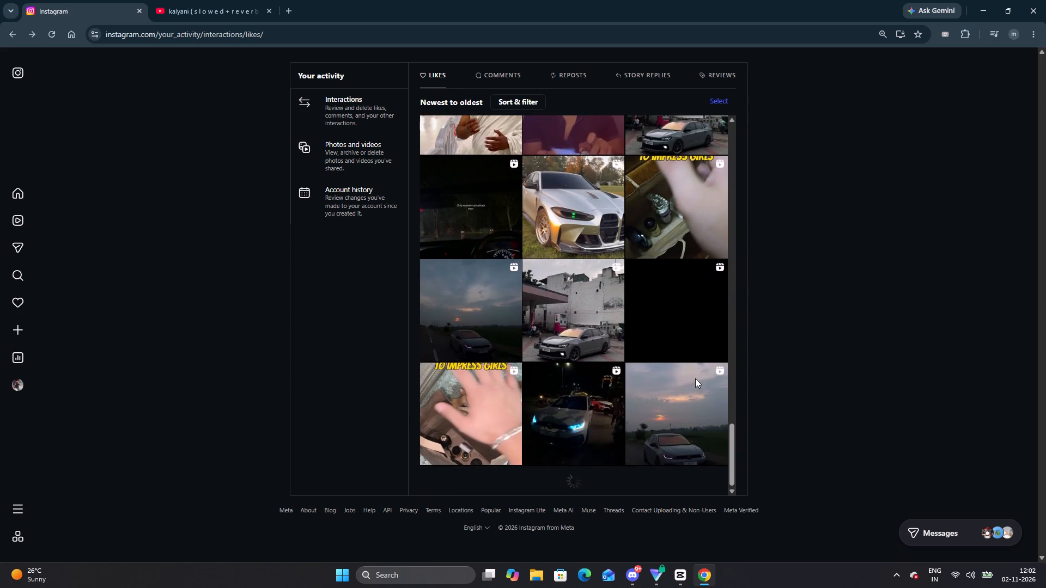
scroll(695, 378, down, 10)
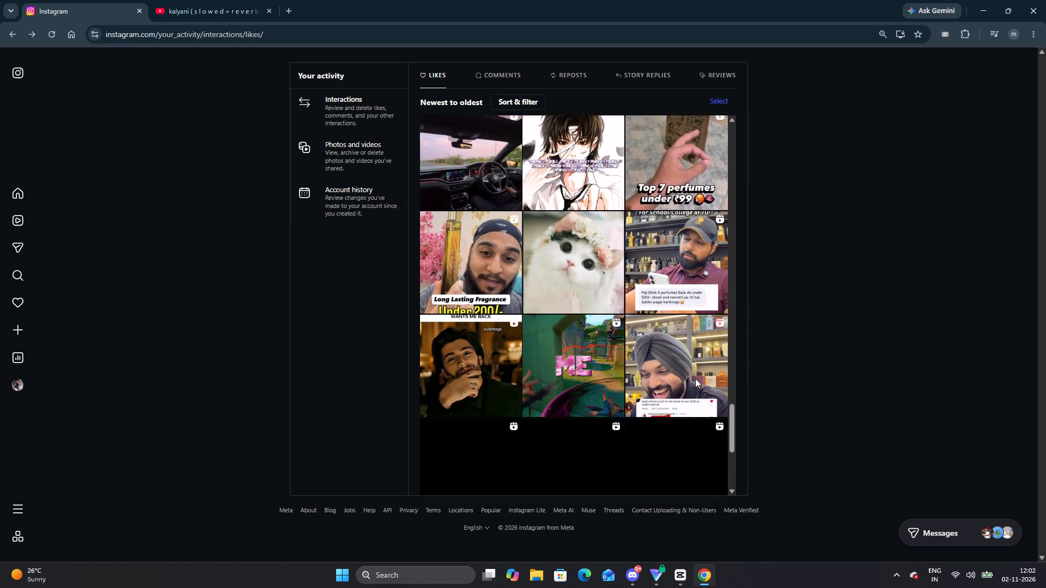
scroll(695, 378, down, 3)
click(600, 215)
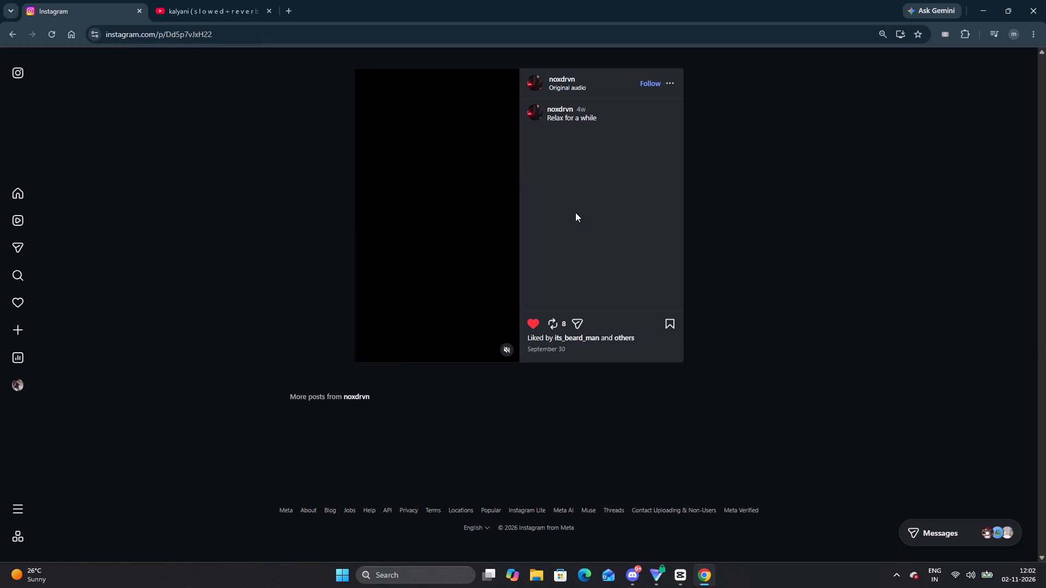
click(541, 79)
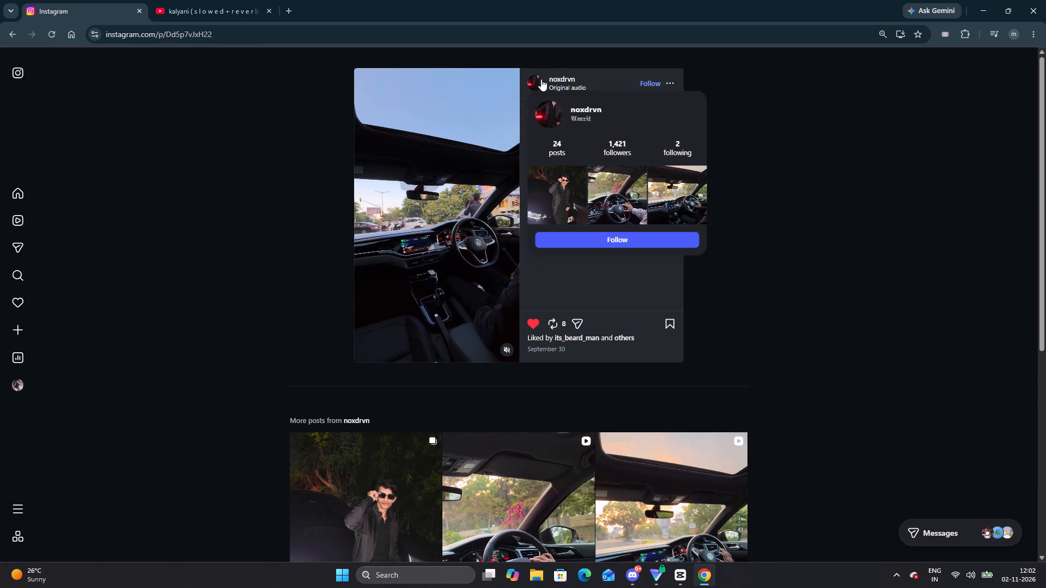
click(554, 75)
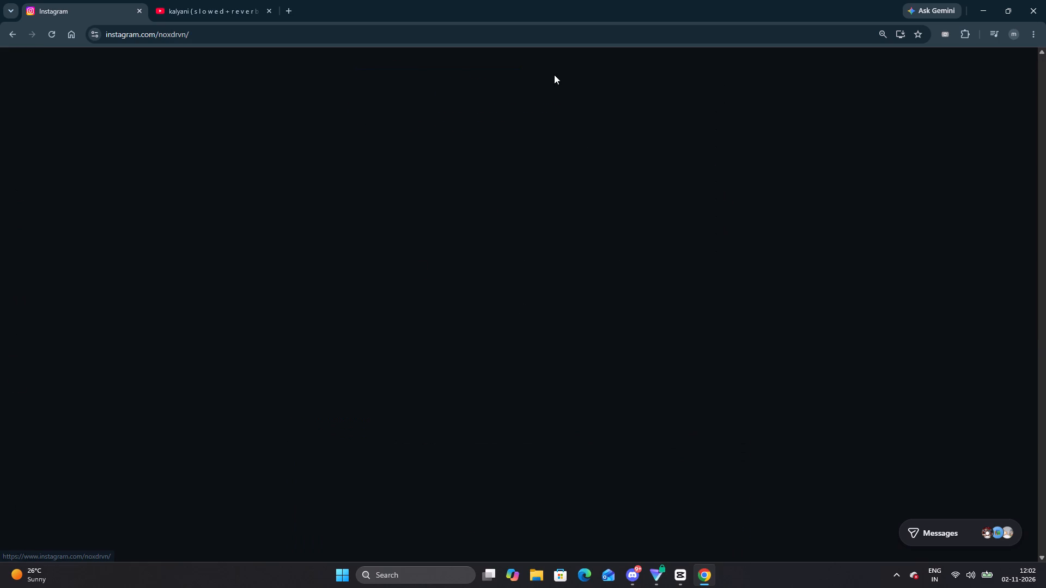
scroll(281, 223, down, 2)
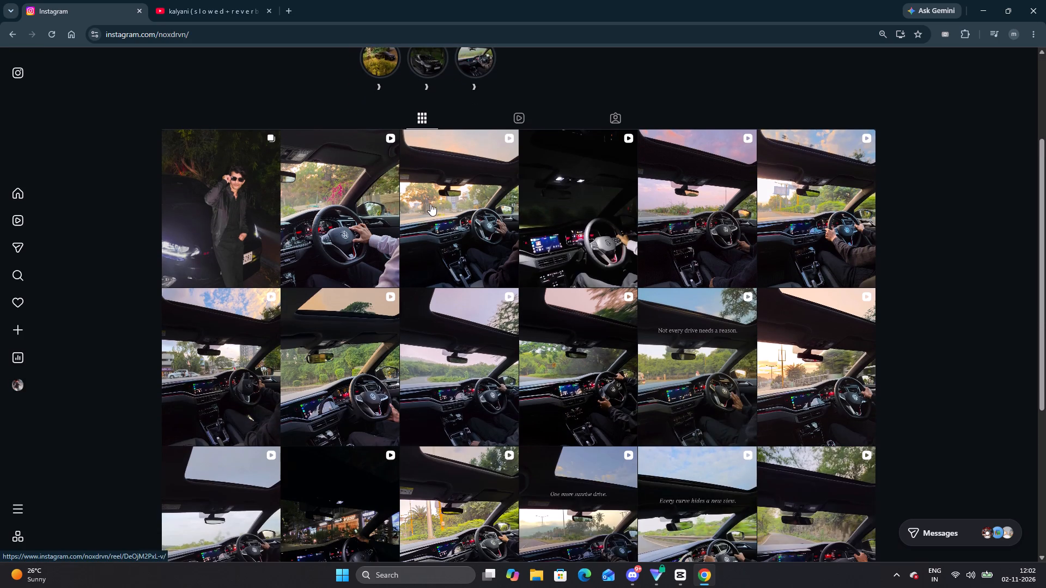
click(441, 210)
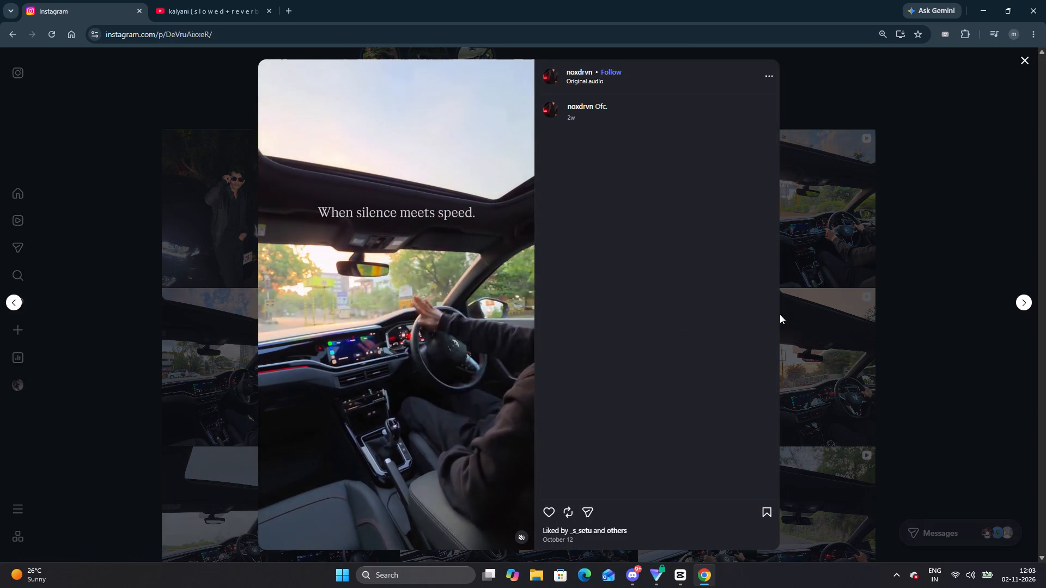
click(1020, 300)
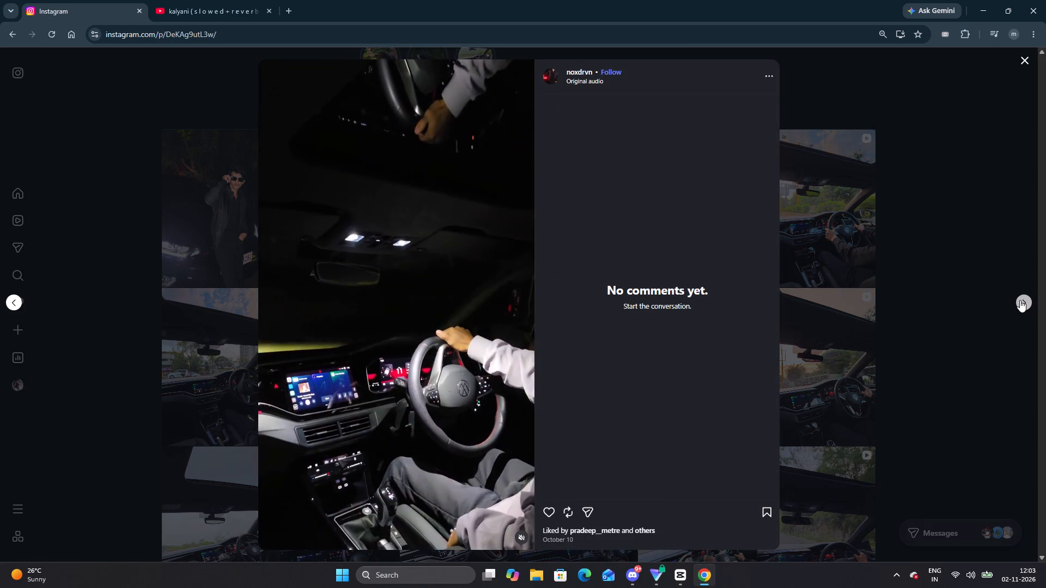
click(1020, 300)
click(1020, 300)
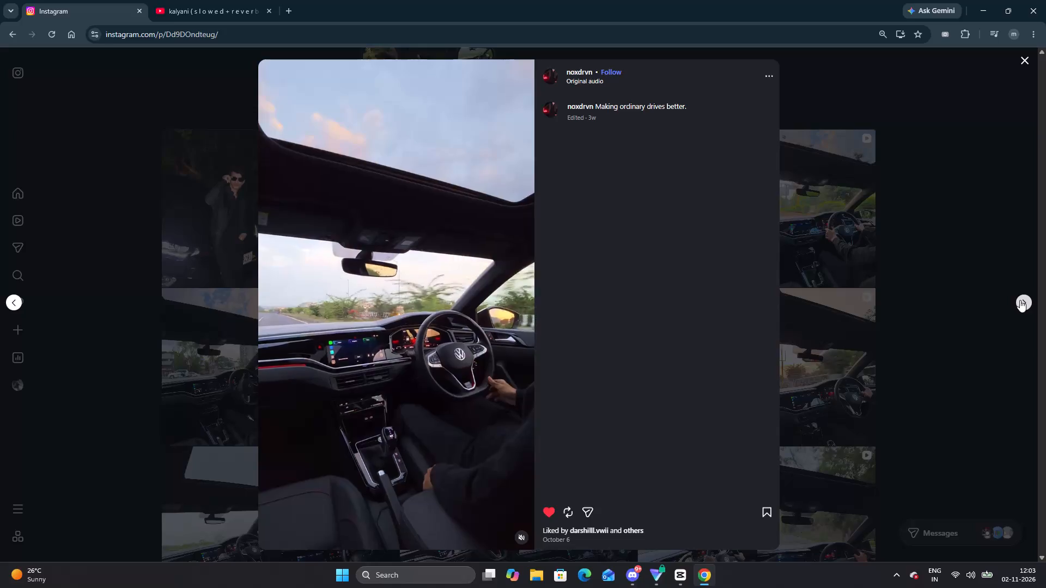
click(1020, 300)
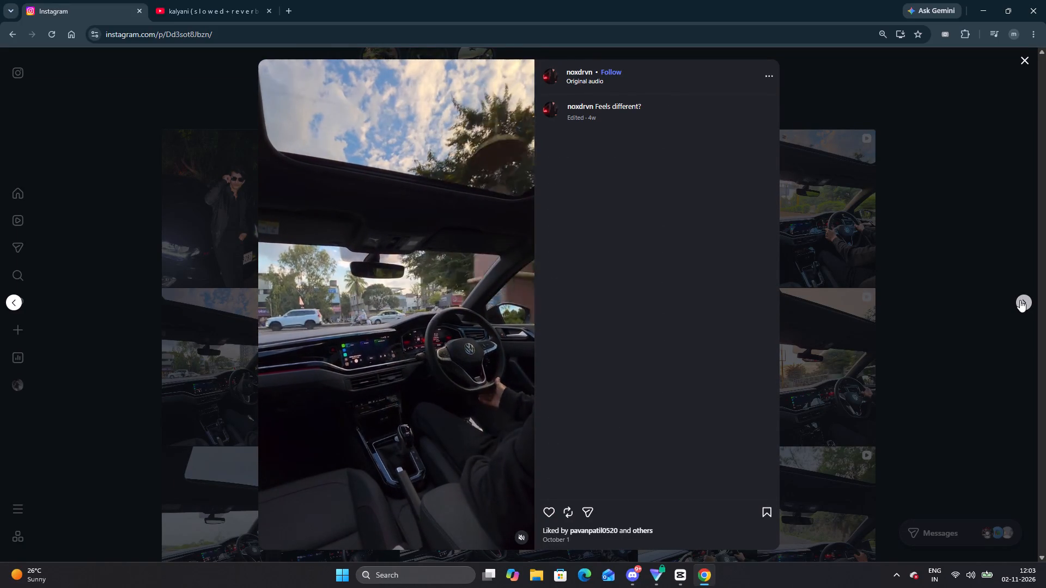
click(1020, 300)
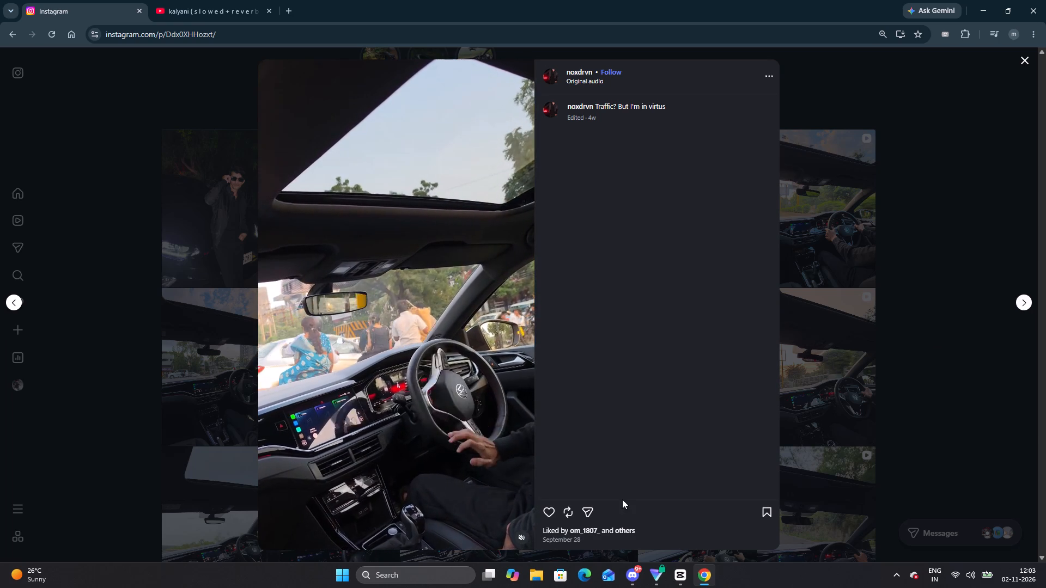
click(521, 543)
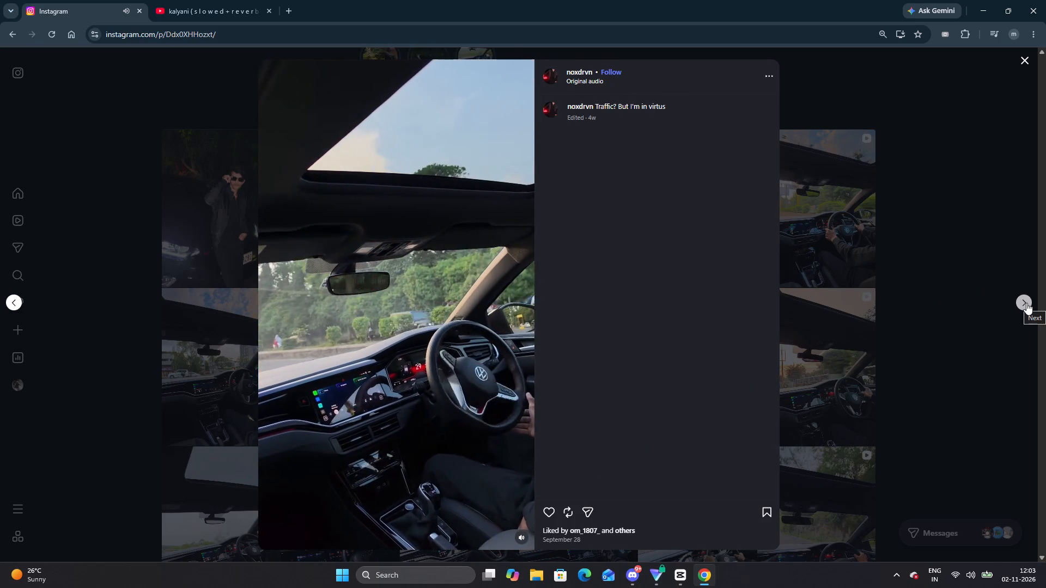
click(1026, 303)
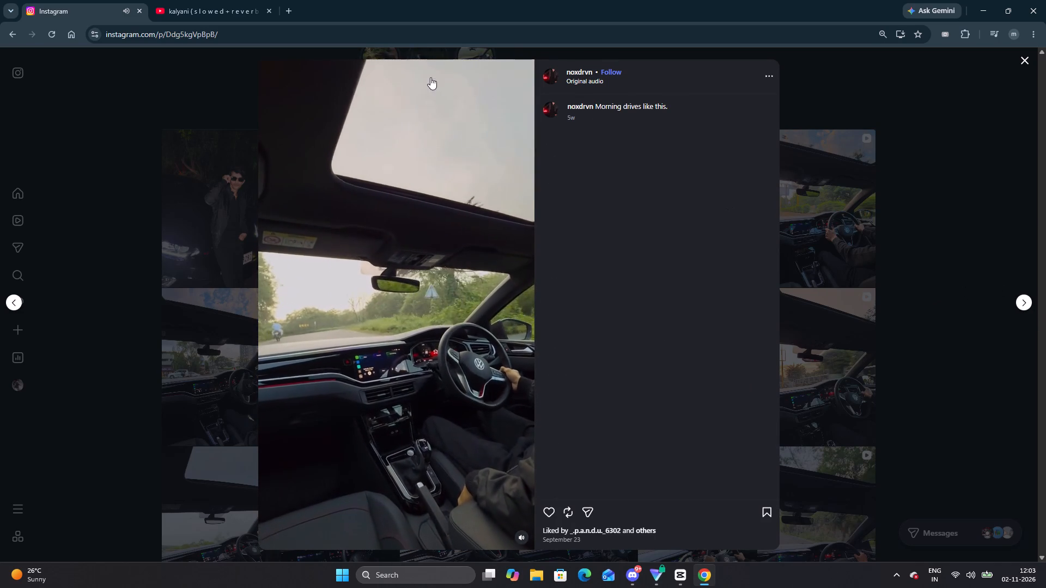
Copy the "Morning drives like this." reel's link and download its video through the FastDl Instagram downloader in a new tab.
click(341, 30)
key(ctrl+x)
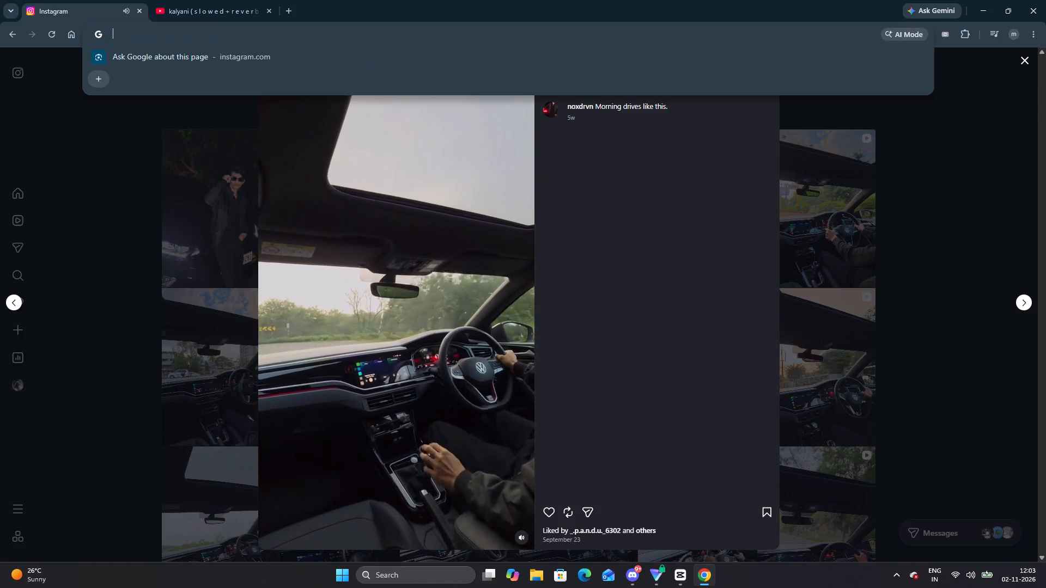
click(289, 2)
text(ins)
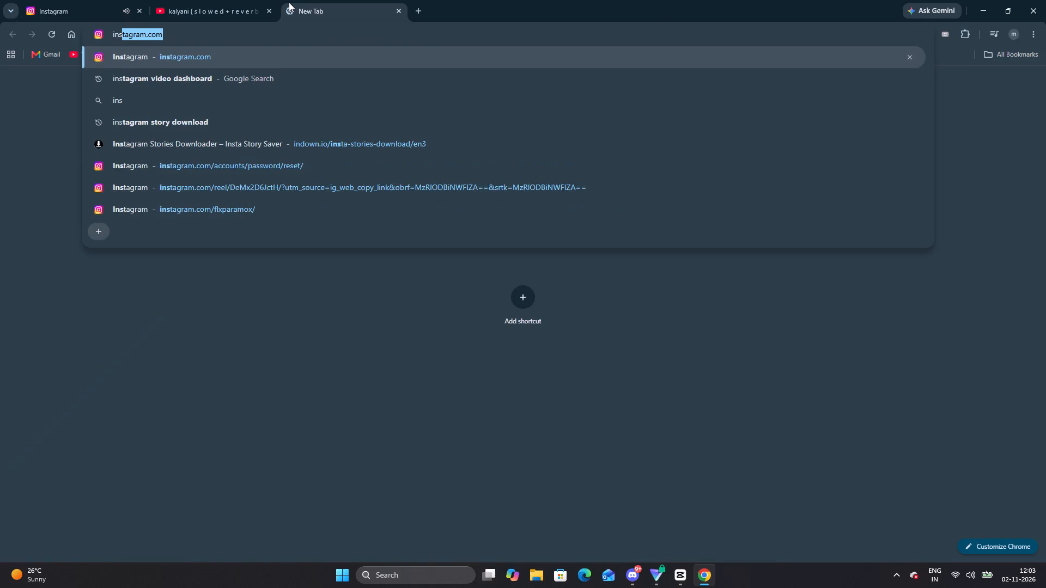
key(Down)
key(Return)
click(244, 161)
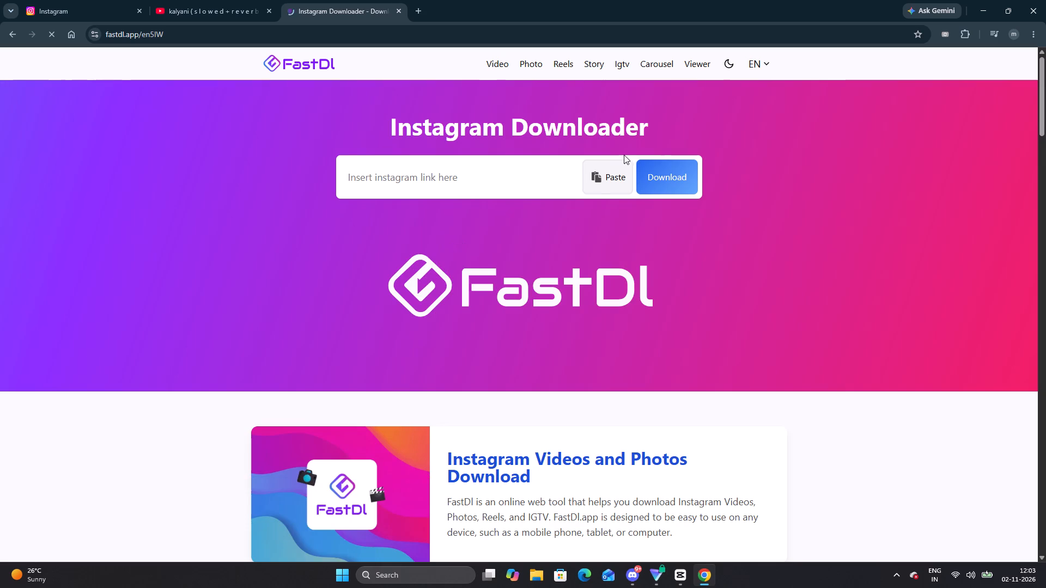
click(597, 189)
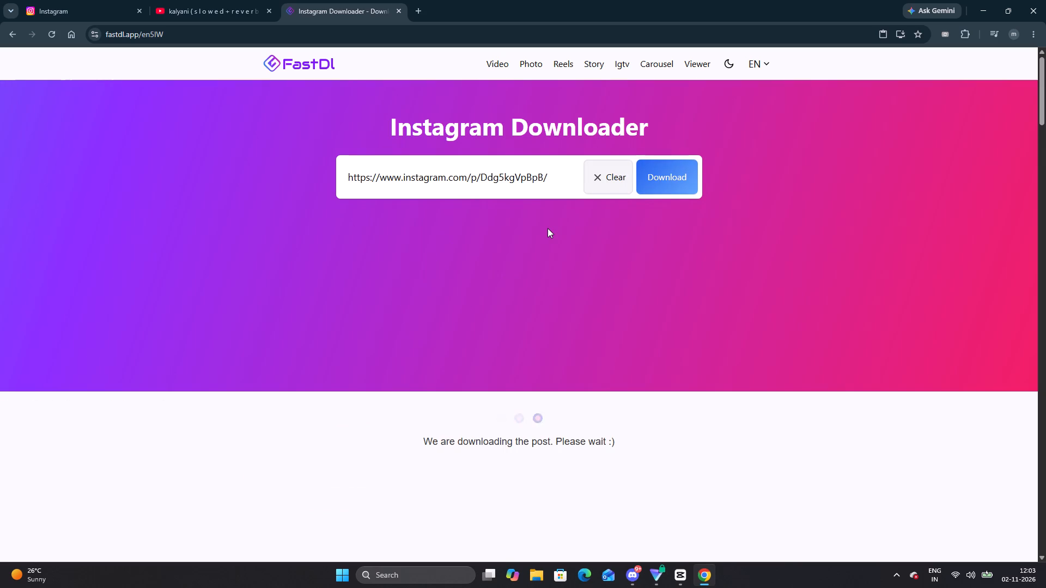
scroll(548, 228, down, 3)
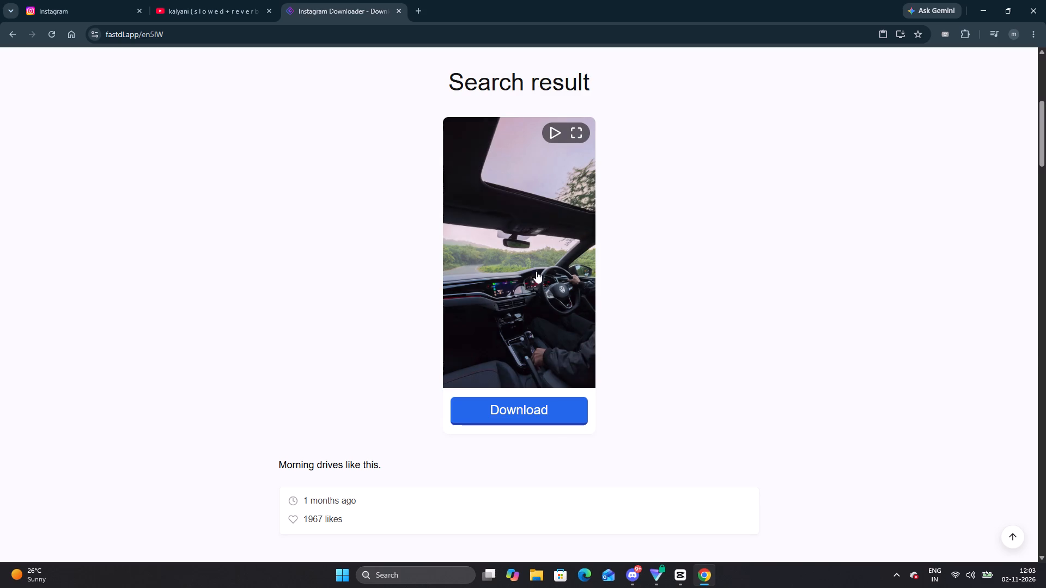
click(513, 403)
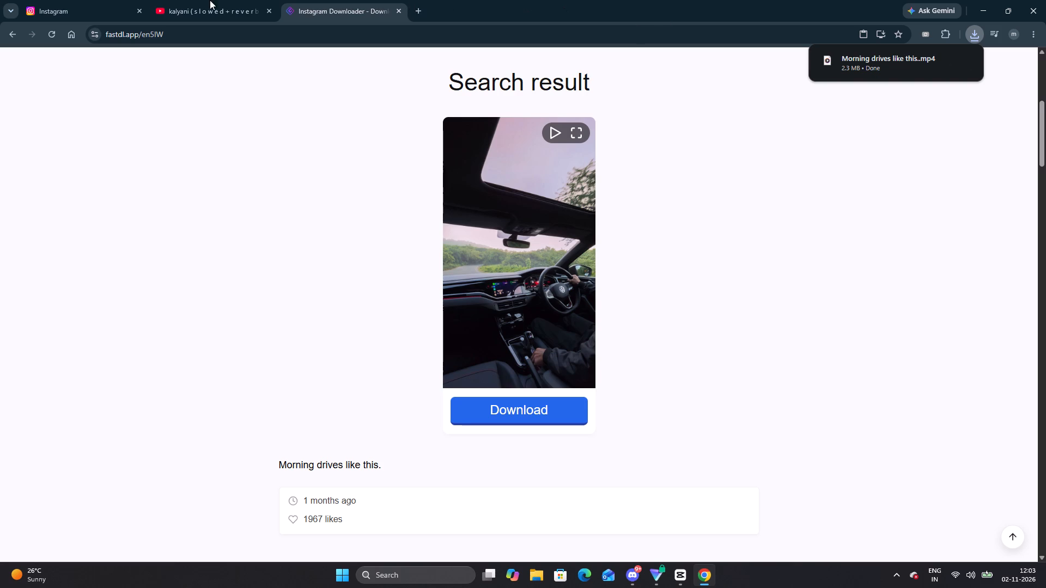
click(159, 0)
click(82, 0)
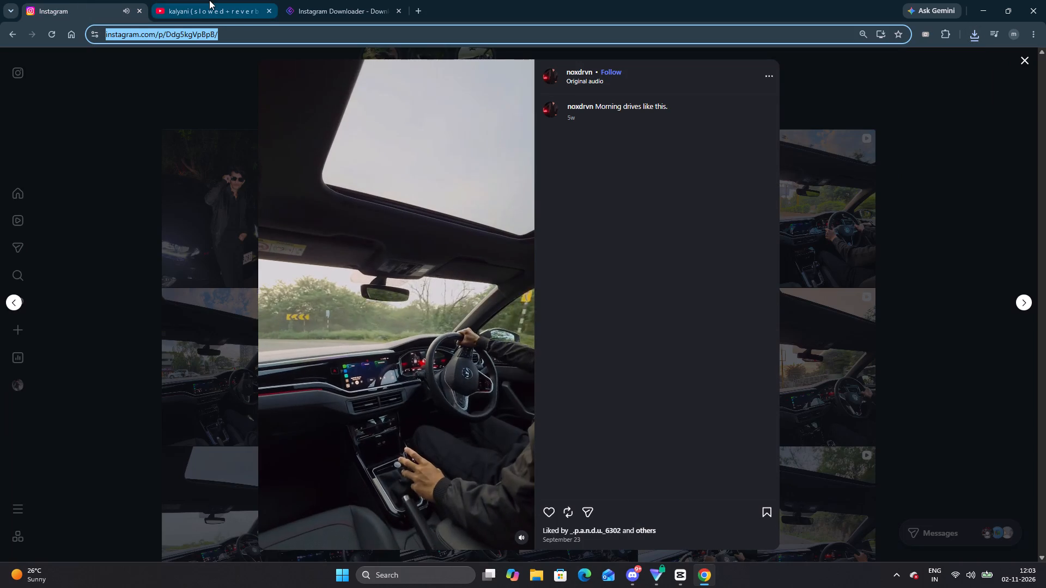
click(76, 268)
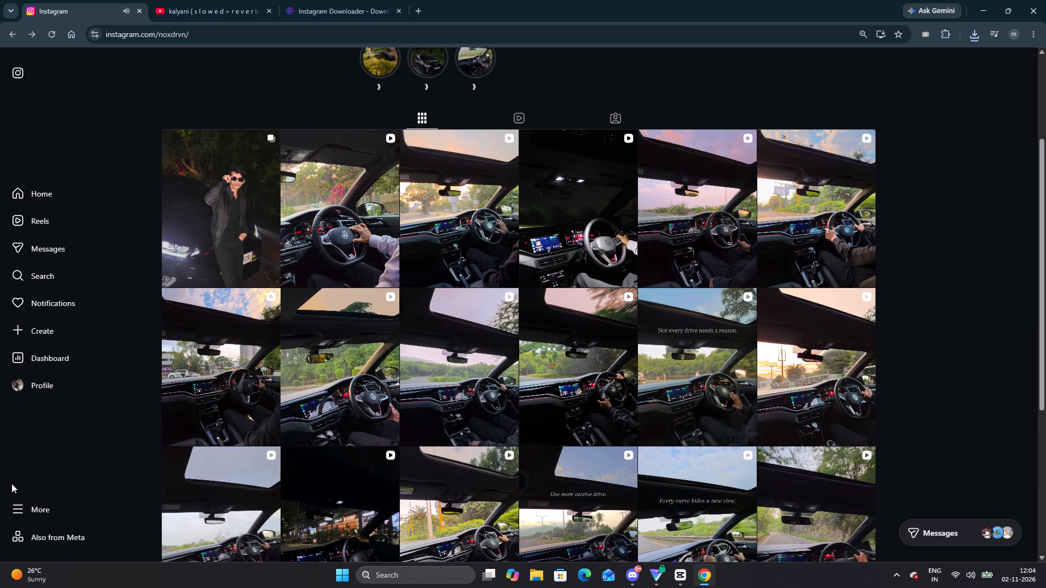
click(29, 499)
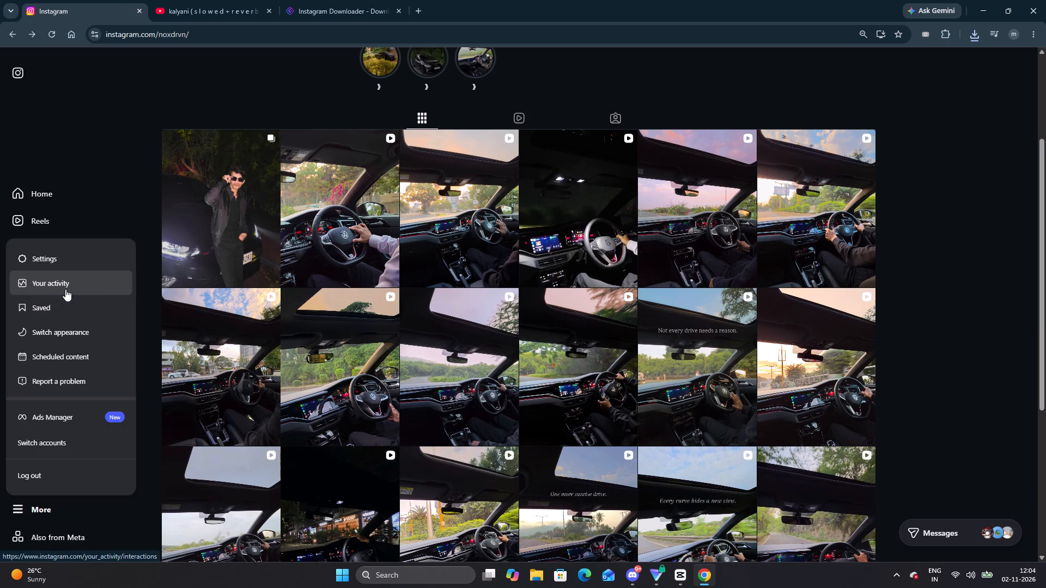
click(65, 289)
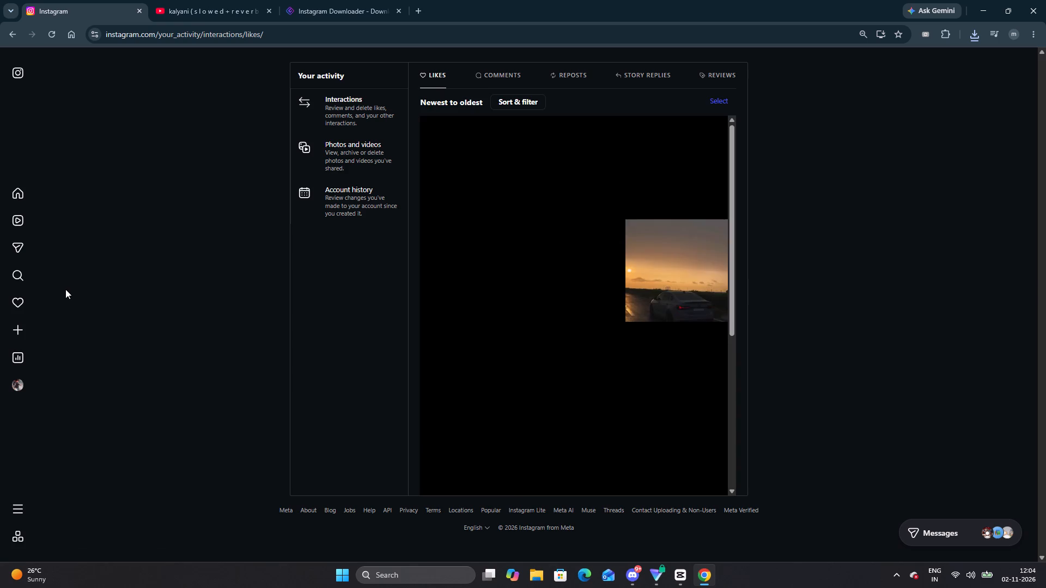
click(28, 518)
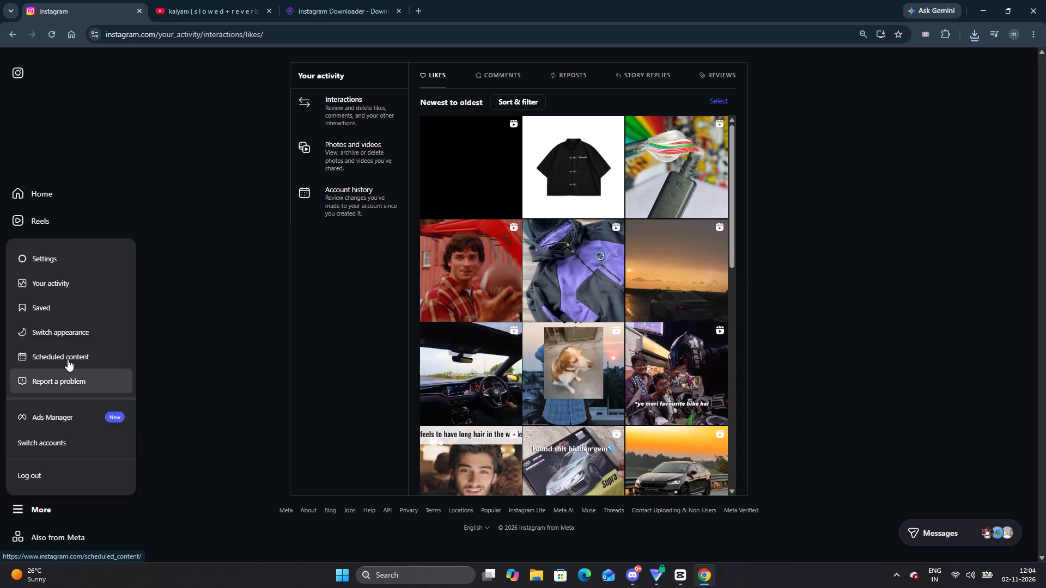
click(66, 318)
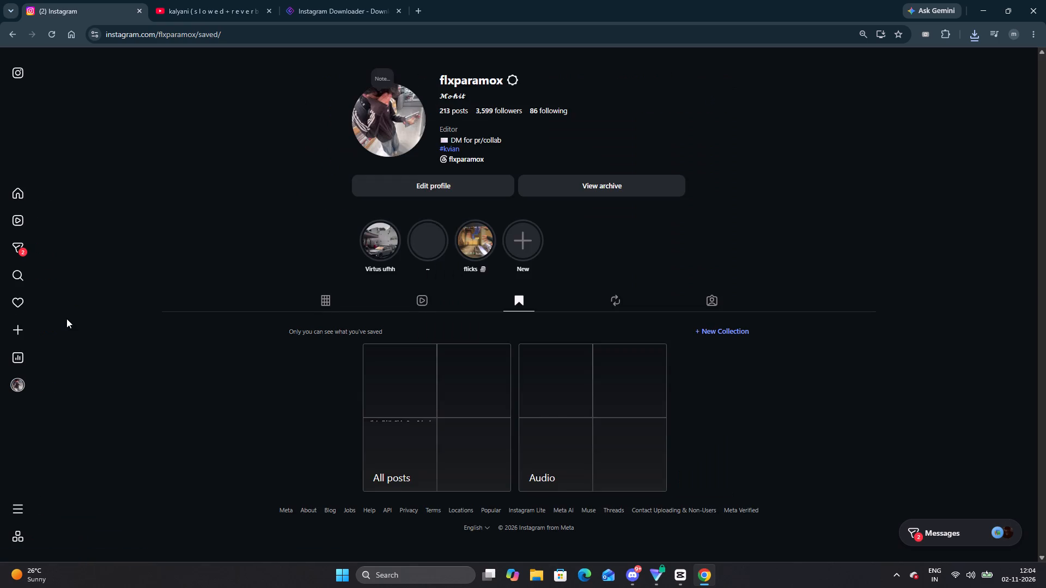
click(402, 392)
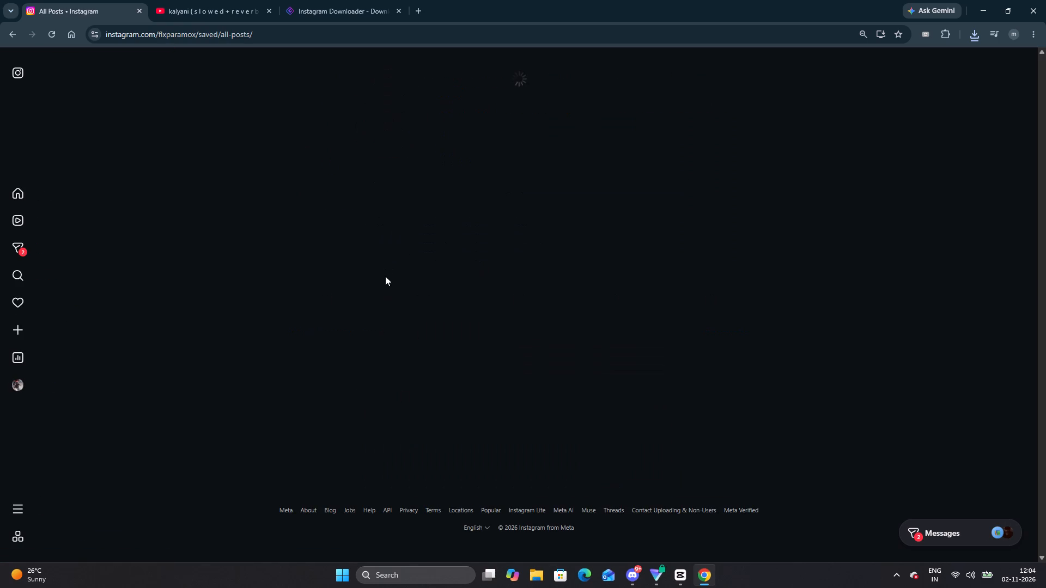
Switch to YouTube and play "Tera pyar Hookah Bar || Edit audio!" from the kalyani mix.
click(213, 0)
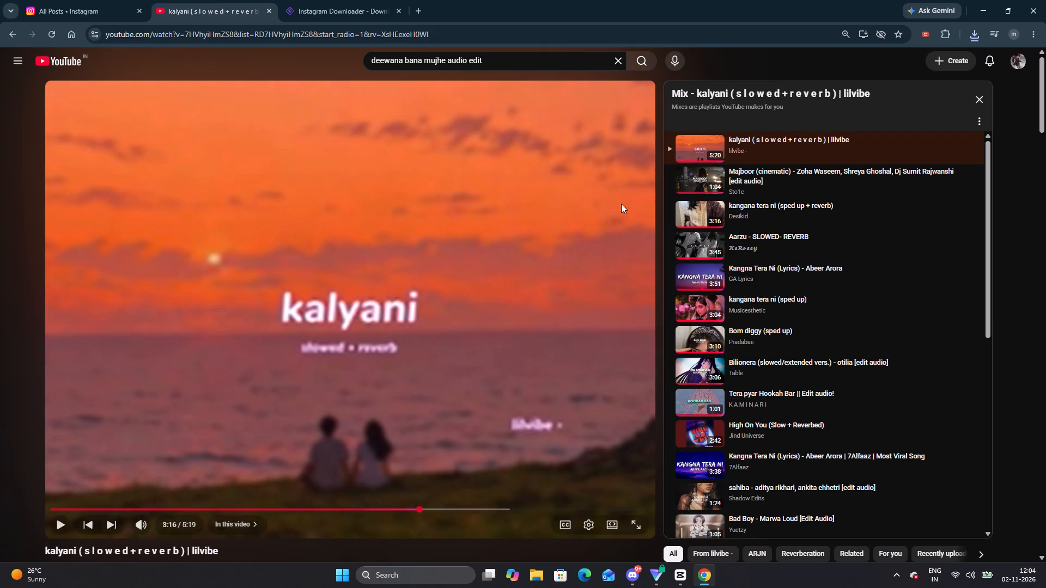
click(767, 388)
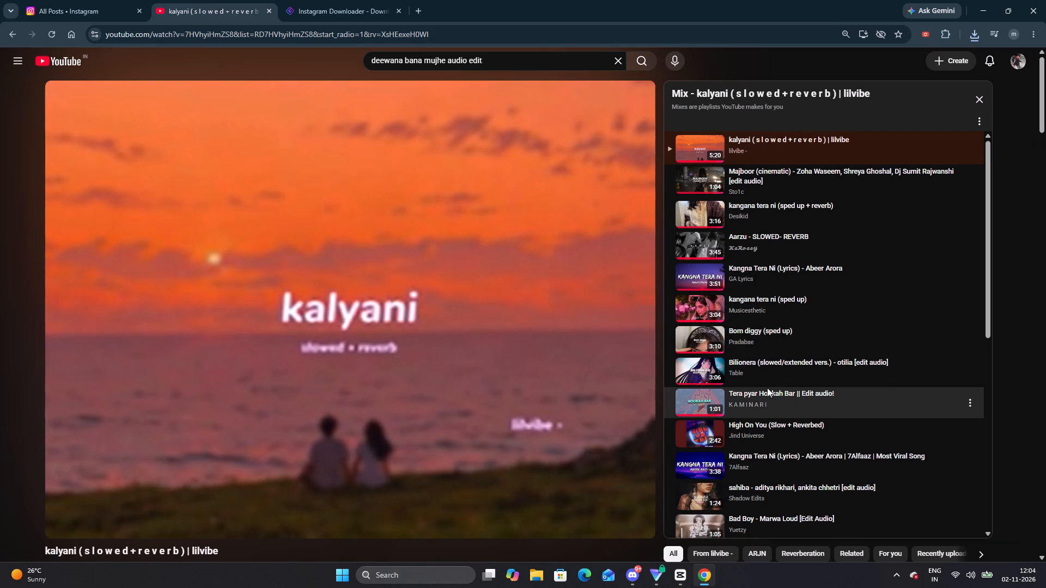
click(728, 389)
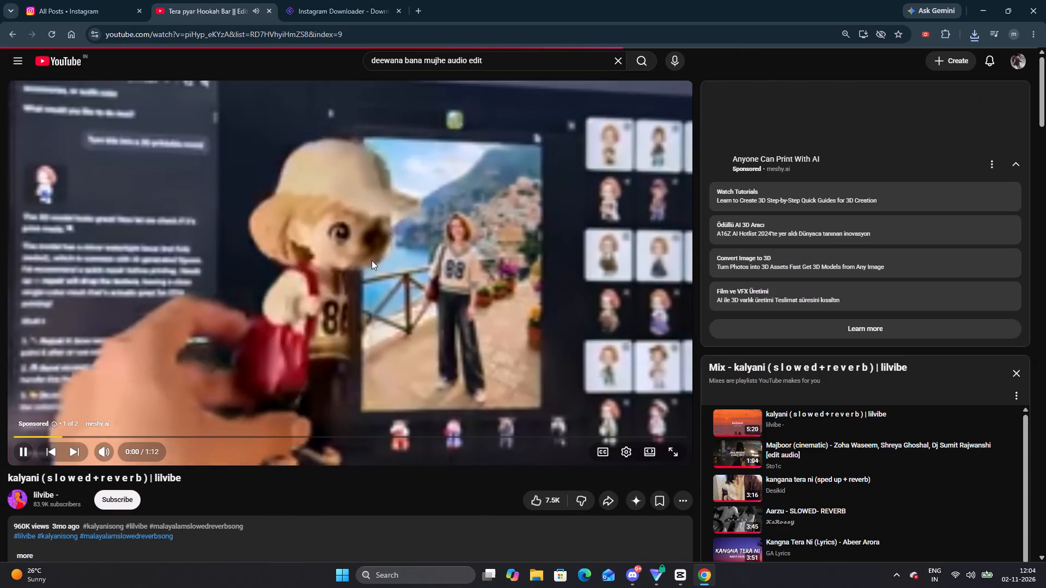
click(55, 38)
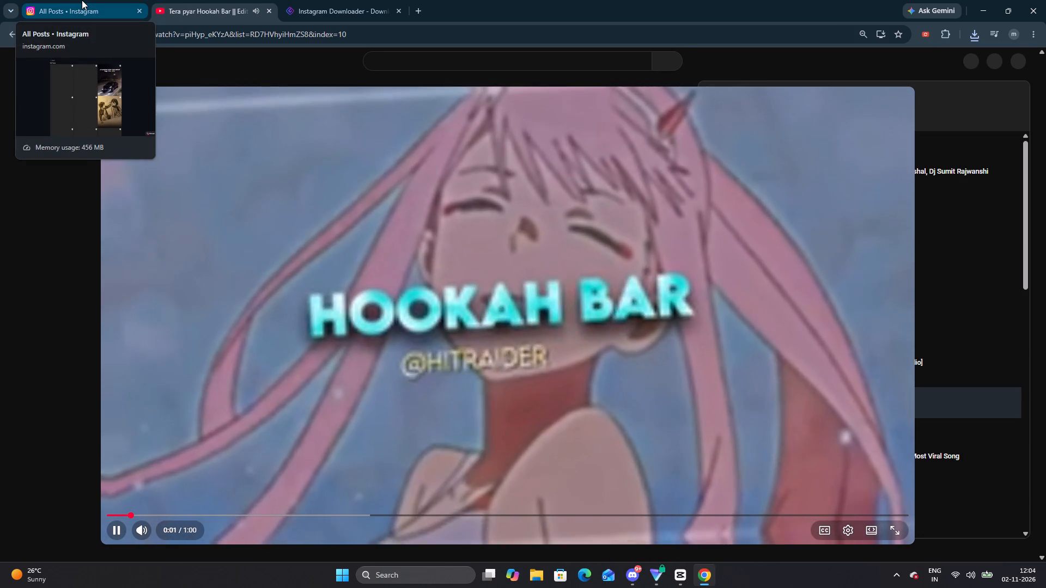
Look through the saved Instagram posts for a usable car reel.
click(67, 0)
scroll(171, 135, down, 1)
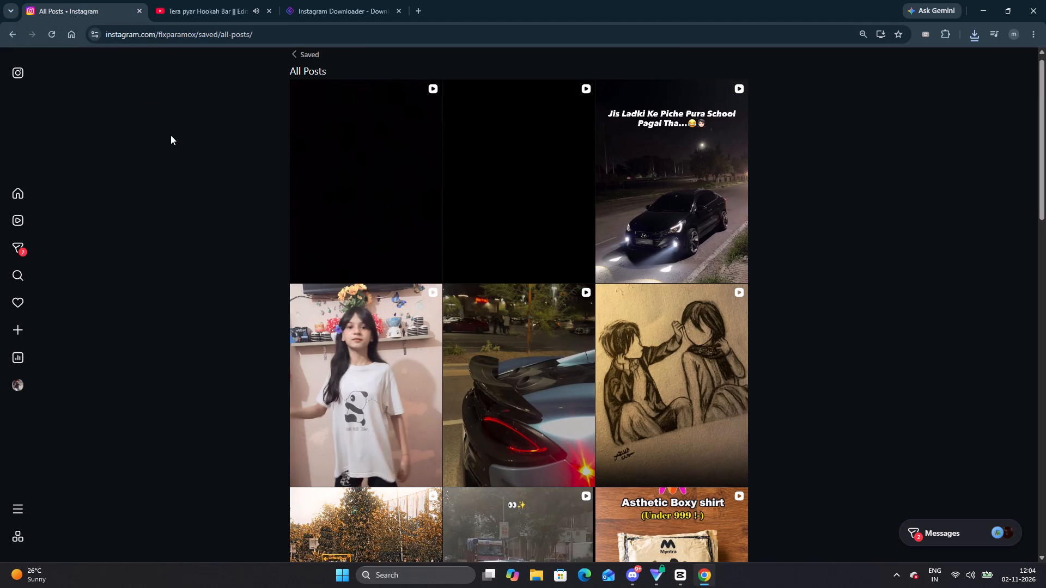
scroll(171, 135, down, 3)
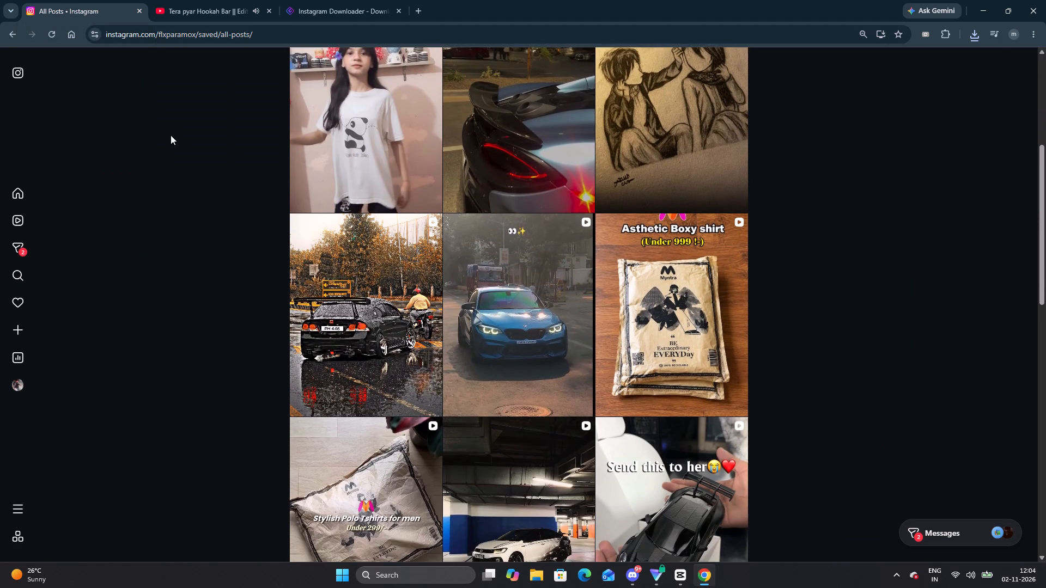
scroll(171, 135, down, 2)
scroll(171, 137, up, 8)
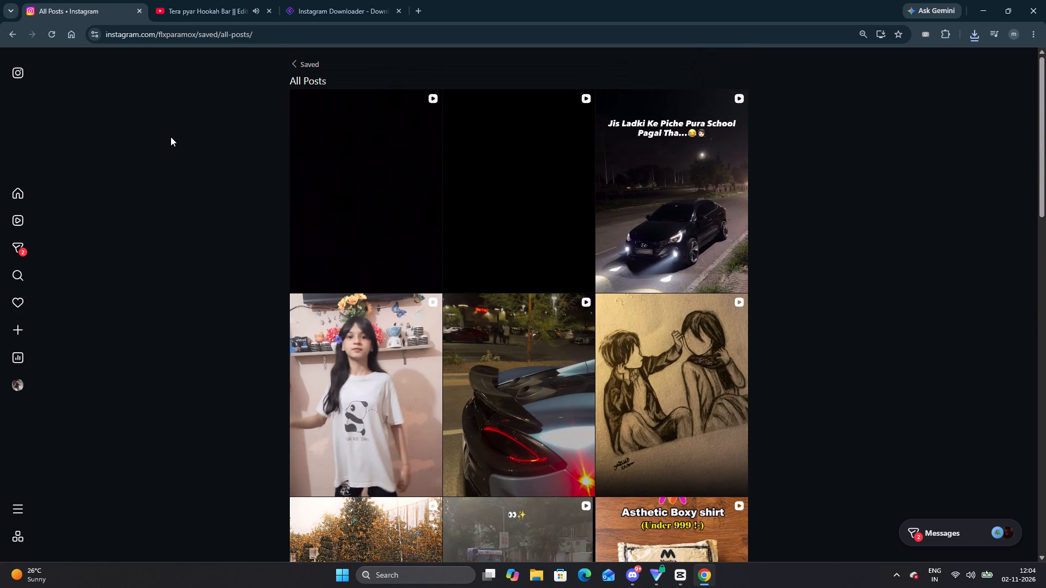
scroll(171, 137, up, 3)
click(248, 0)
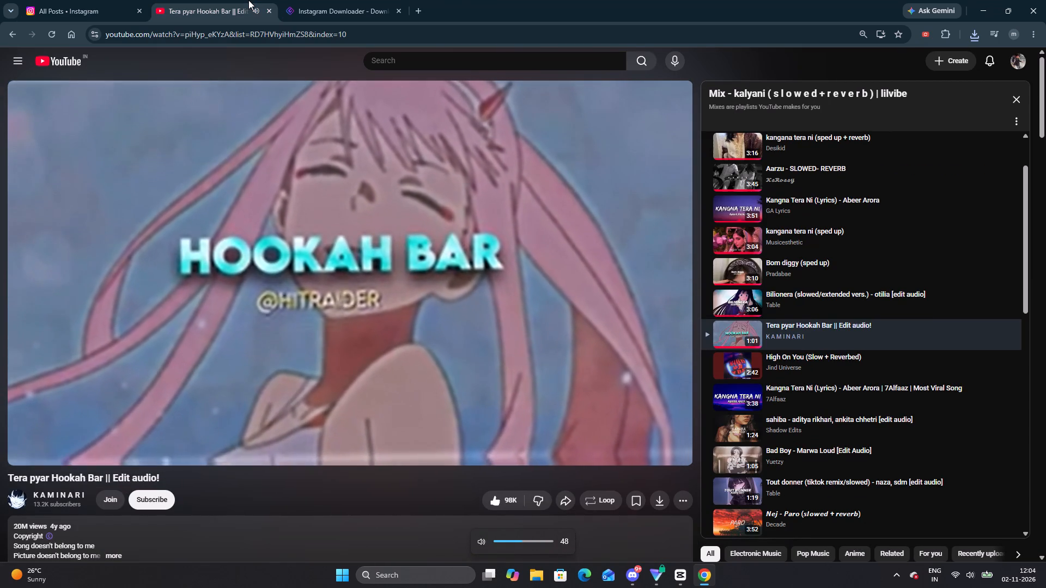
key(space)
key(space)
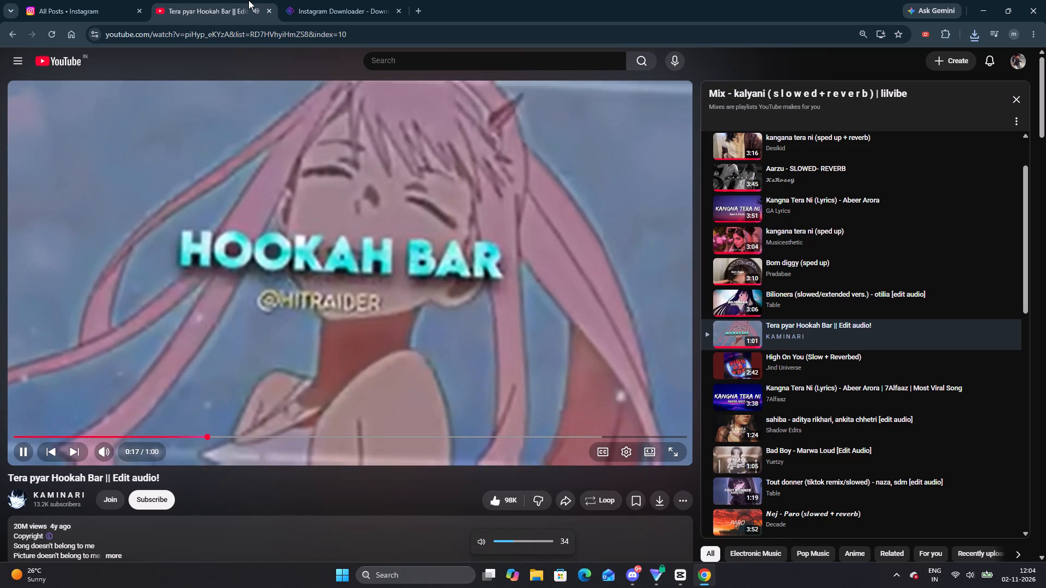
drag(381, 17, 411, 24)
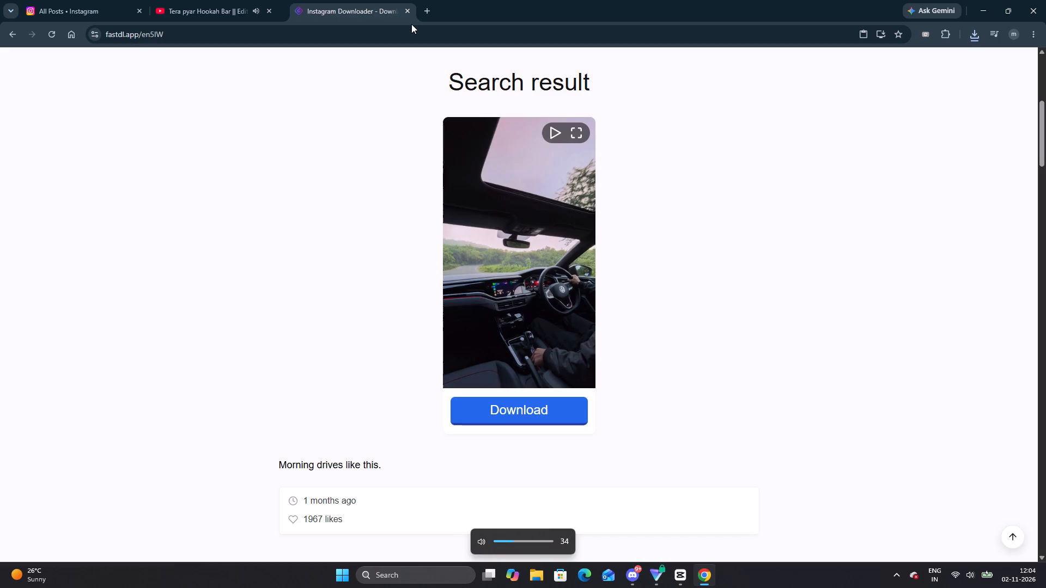
Play "Aarzu - SLOWED- REVERB" from the YouTube mix and skip ahead past its middle.
click(241, 0)
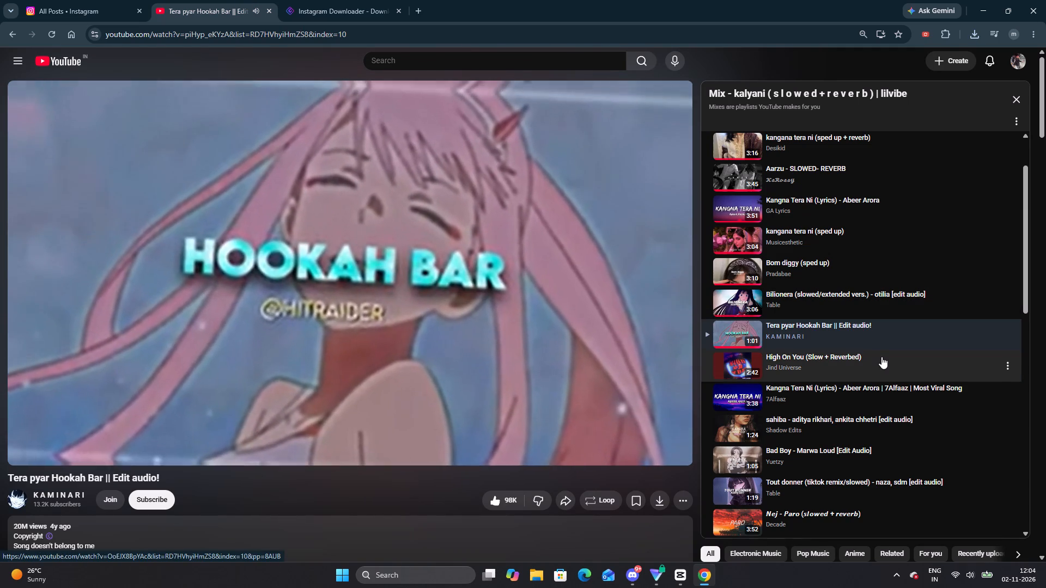
scroll(881, 357, down, 1)
scroll(881, 357, up, 2)
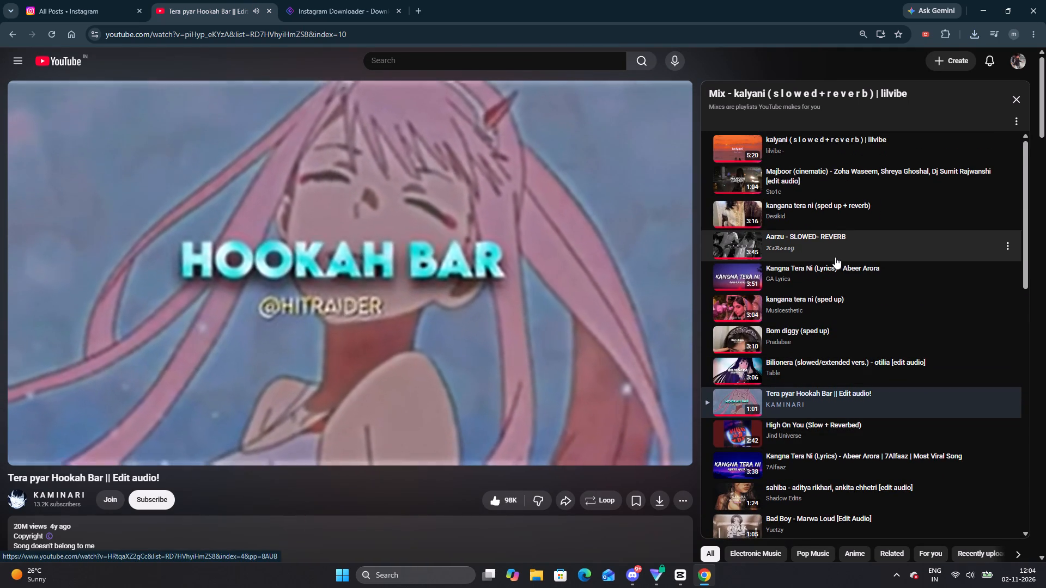
click(834, 255)
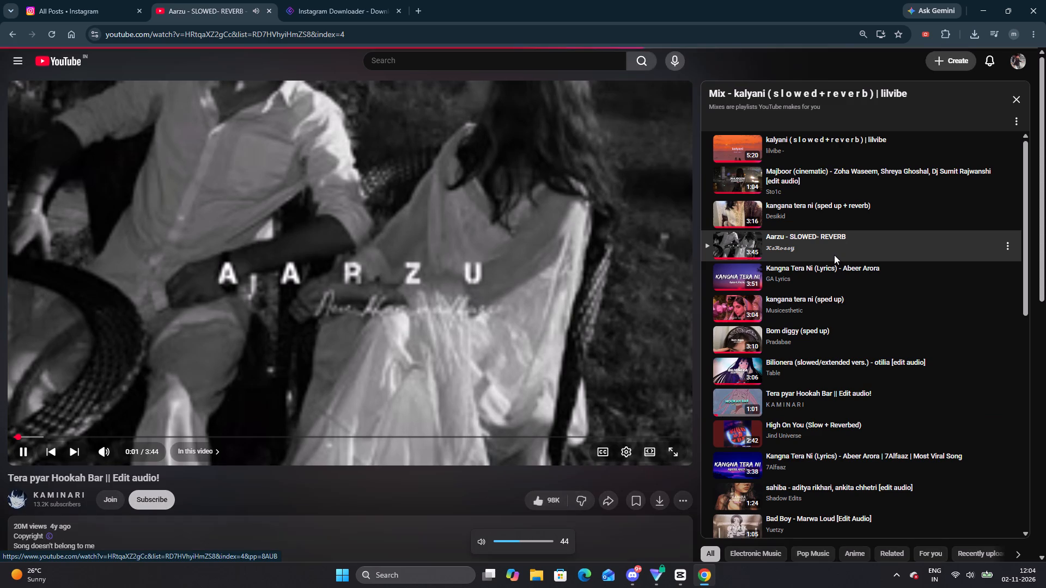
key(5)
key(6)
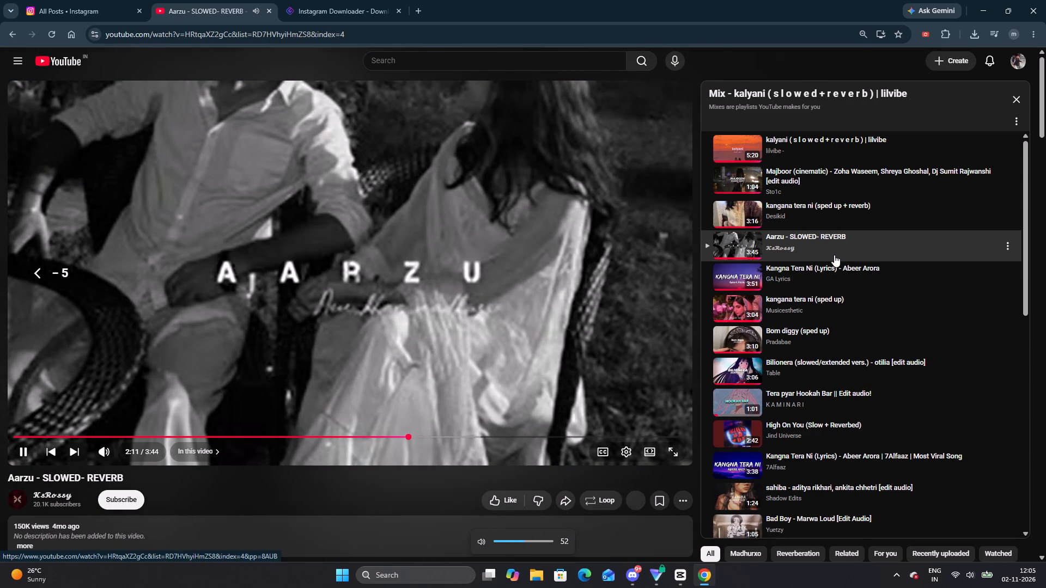
Look further through the saved Instagram posts for a suitable vehicle reel while the Aarzu song plays.
click(100, 0)
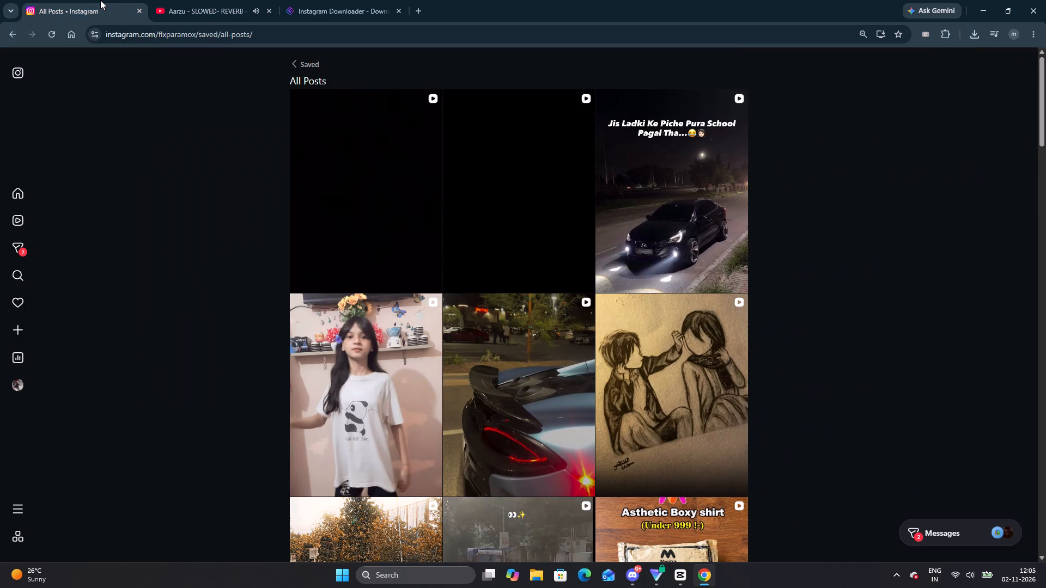
scroll(303, 209, down, 1)
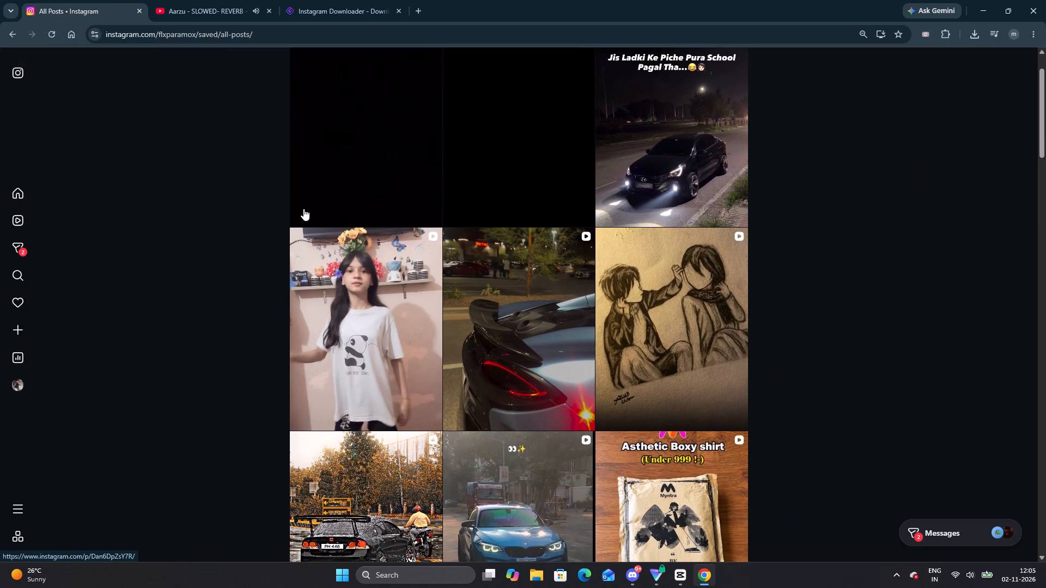
scroll(303, 209, down, 2)
scroll(303, 209, up, 1)
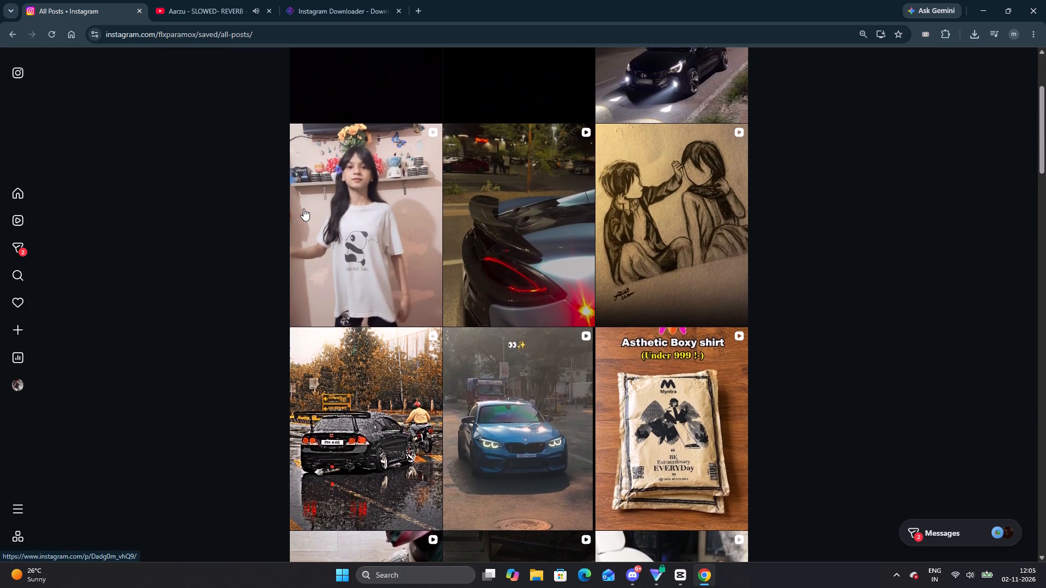
scroll(303, 209, up, 1)
scroll(478, 169, up, 7)
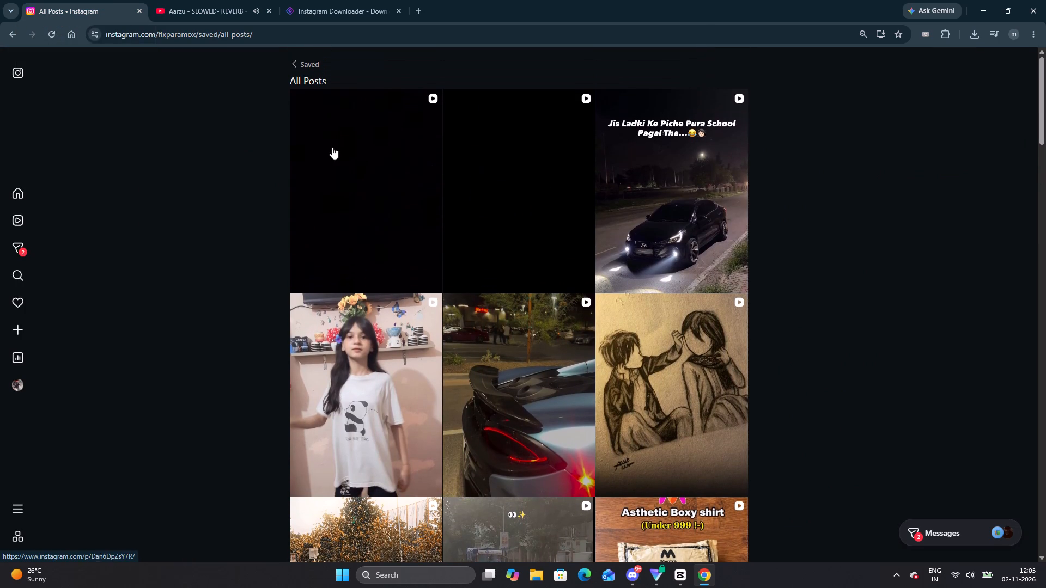
click(291, 0)
click(214, 0)
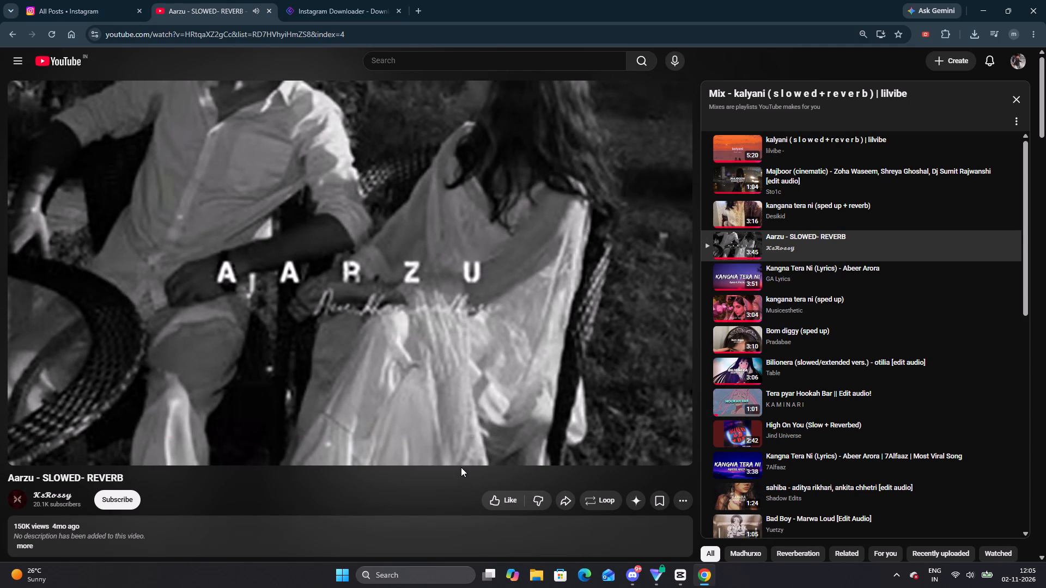
click(2, 0)
click(40, 0)
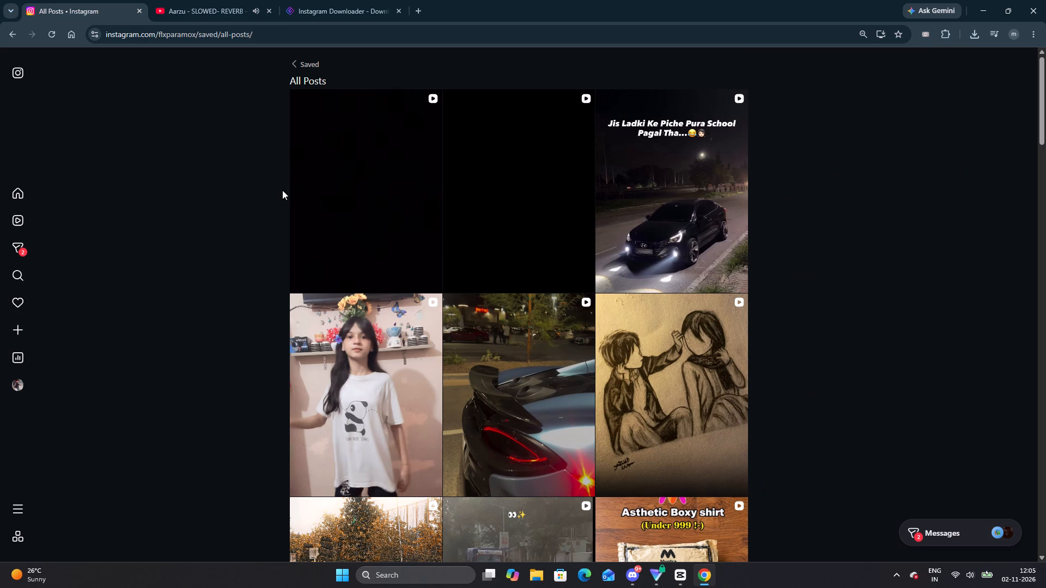
scroll(367, 204, down, 7)
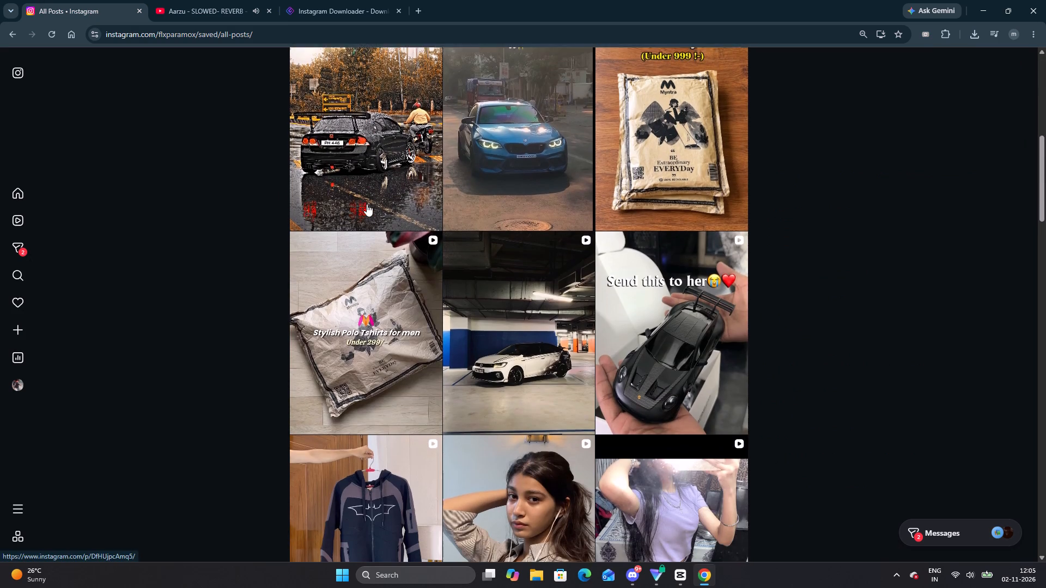
scroll(367, 204, down, 7)
scroll(460, 270, up, 3)
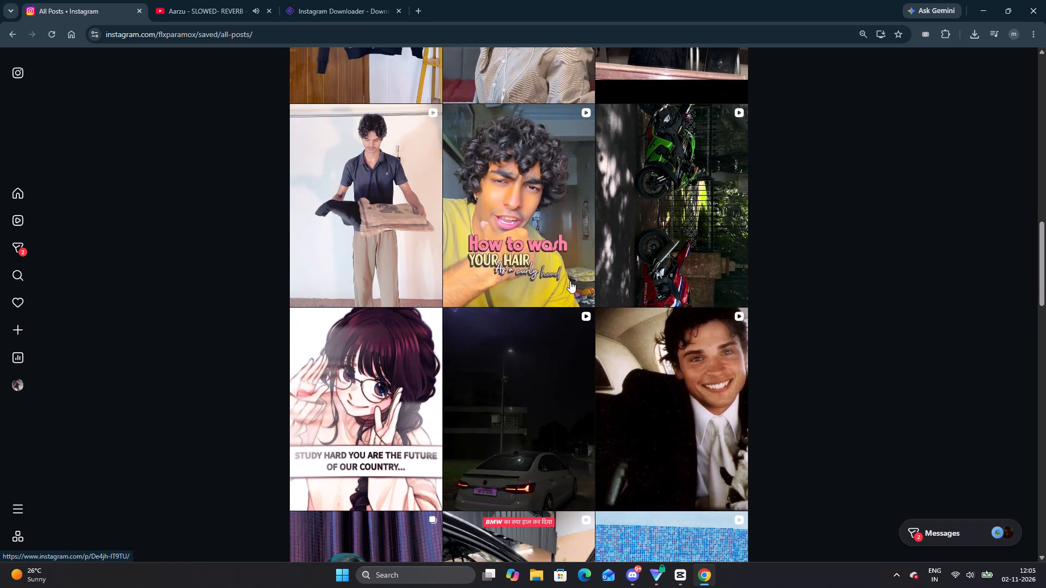
Open mradventurerider's saved Kawasaki and Honda superbike reel and watch it with the Aarzu song paused, then pause the reel.
click(651, 250)
click(259, 3)
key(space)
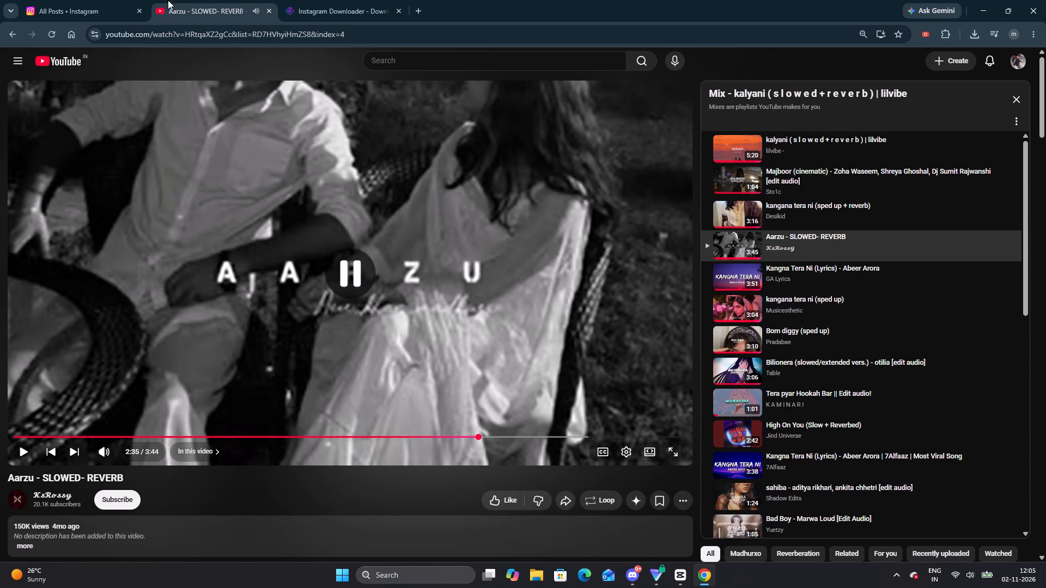
click(94, 0)
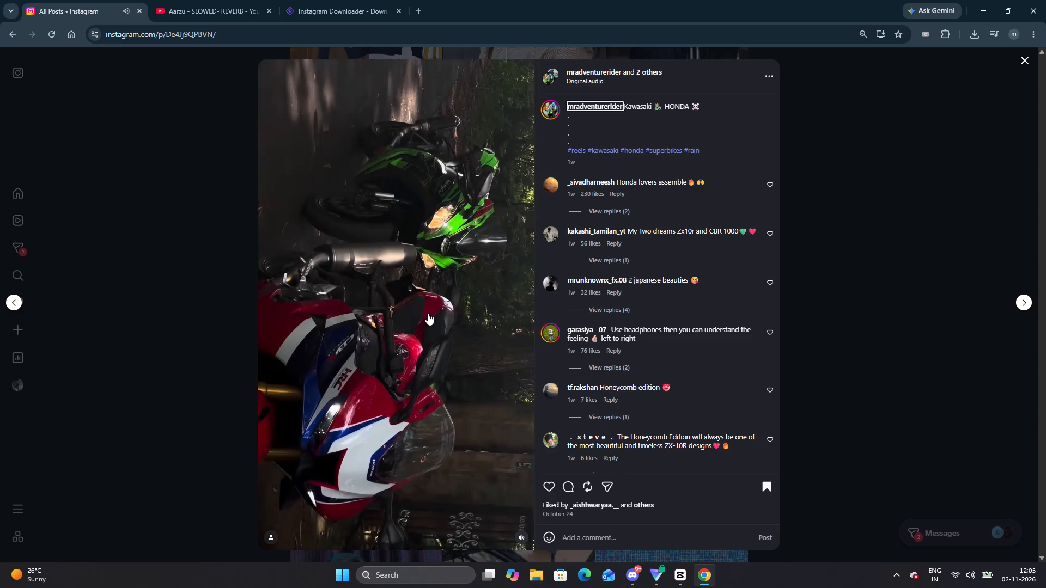
click(428, 313)
Resume the Aarzu song on YouTube and look over the suggested videos below the mix.
click(262, 10)
click(530, 195)
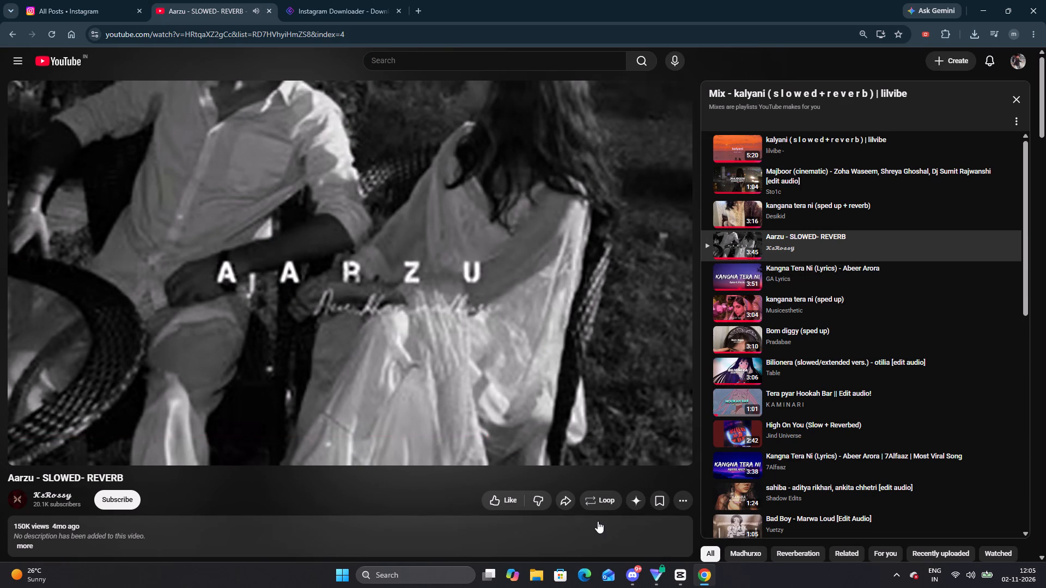
scroll(683, 523, down, 6)
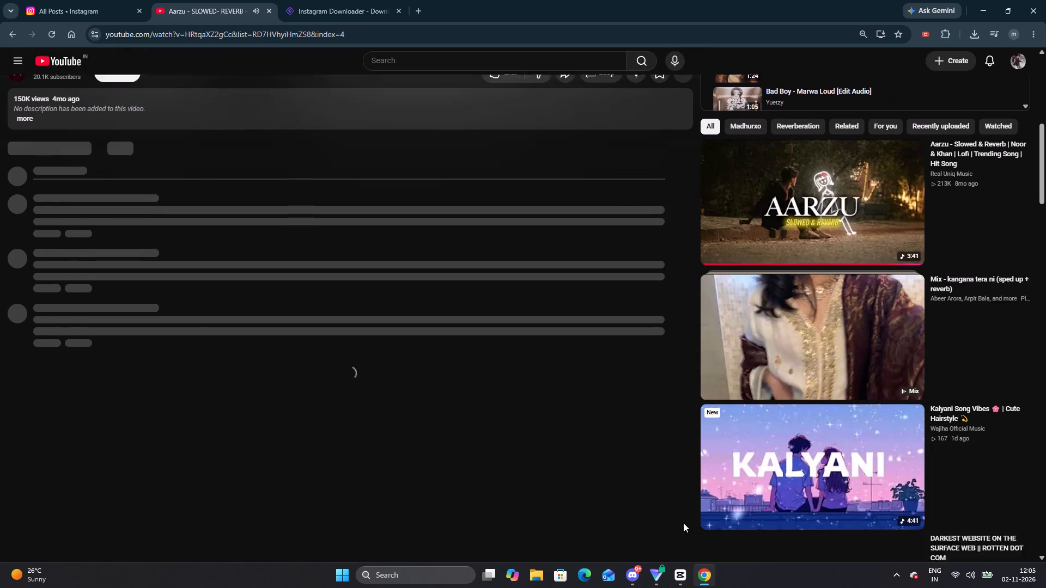
scroll(683, 523, down, 2)
scroll(683, 523, up, 11)
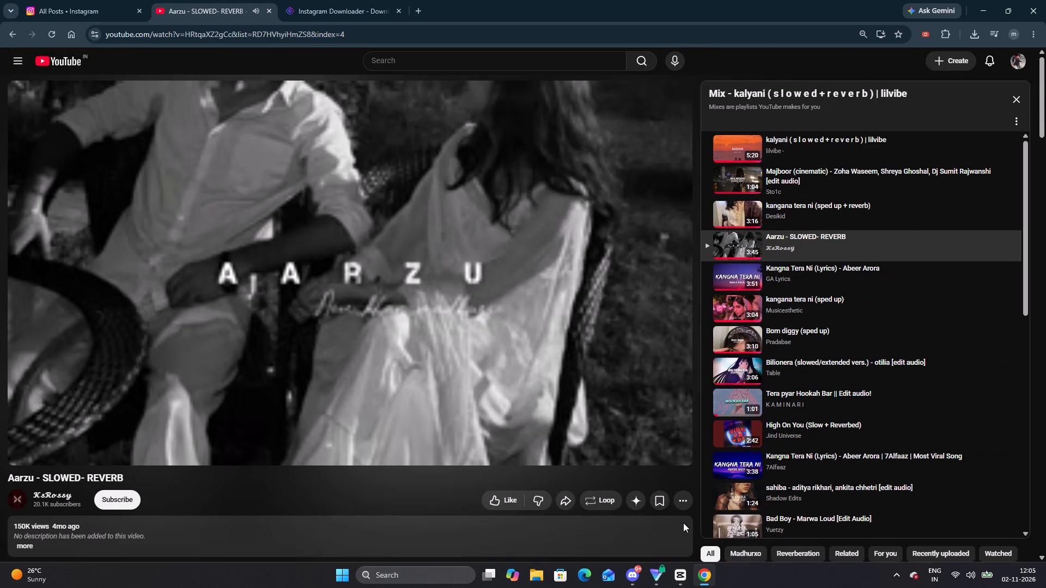
scroll(683, 523, up, 5)
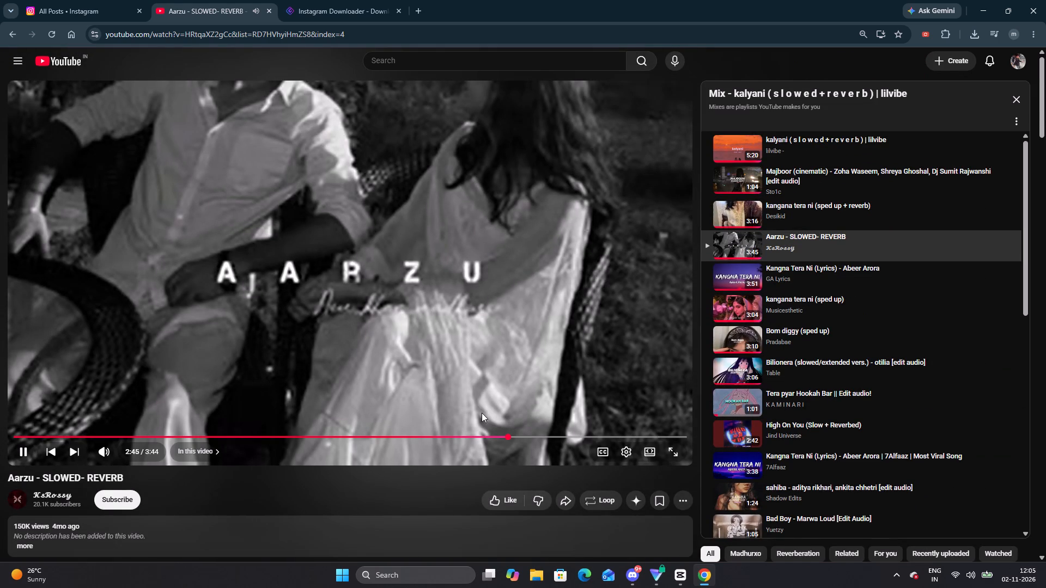
Replay earlier parts of the Aarzu - SLOWED- REVERB track, jumping back to about 2:19 and 2:01.
click(431, 432)
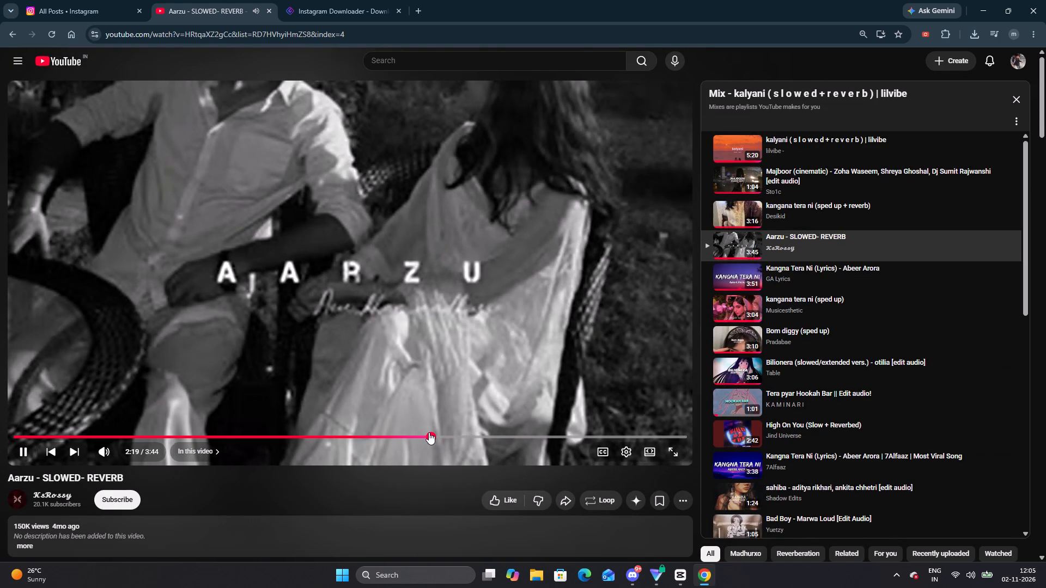
click(388, 426)
click(387, 427)
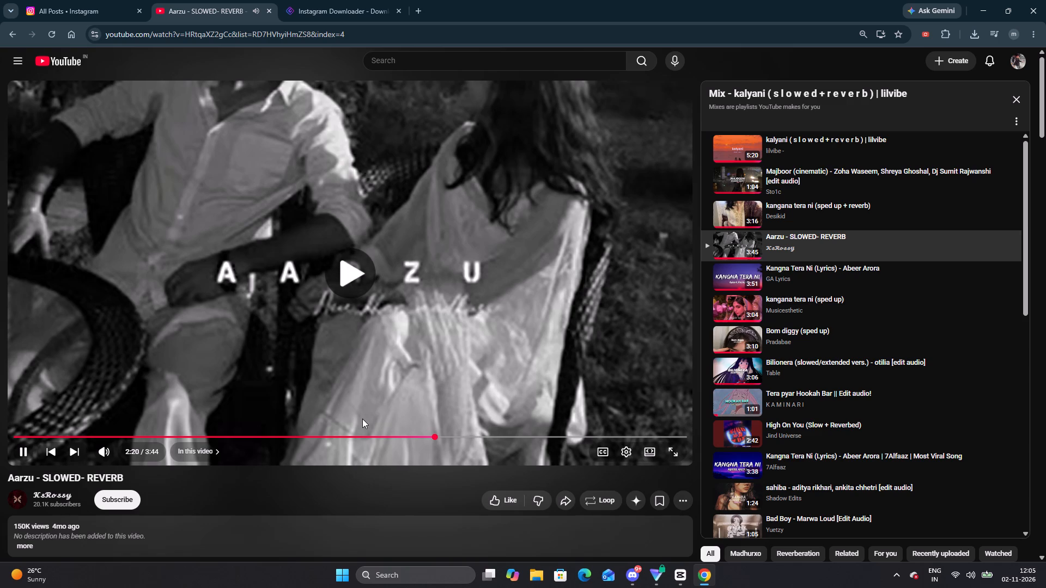
click(367, 428)
click(378, 438)
key(space)
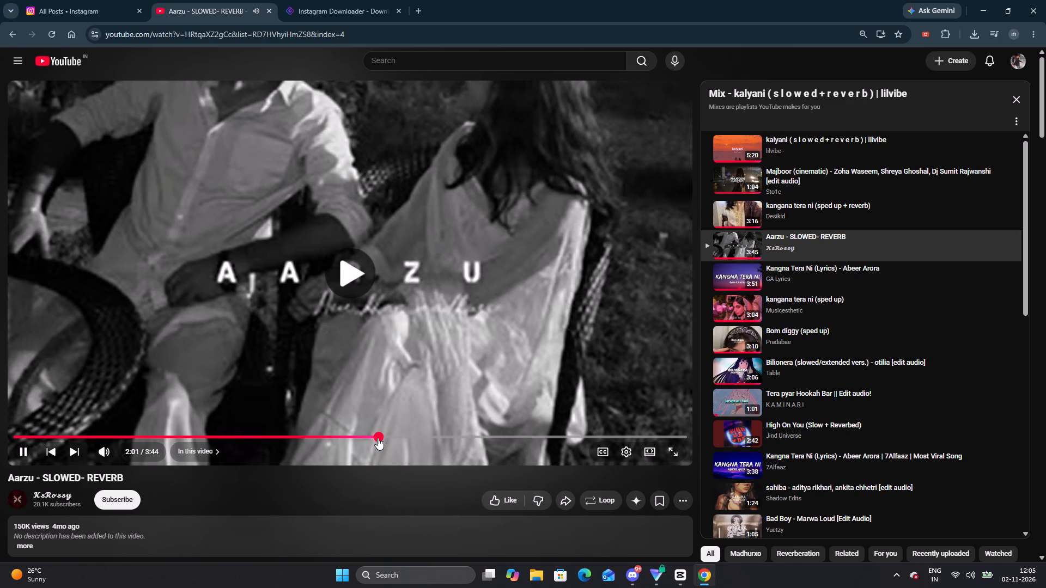
Browse the recommended videos below the Aarzu - SLOWED- REVERB track for another suitable song or audio edit.
scroll(378, 438, down, 11)
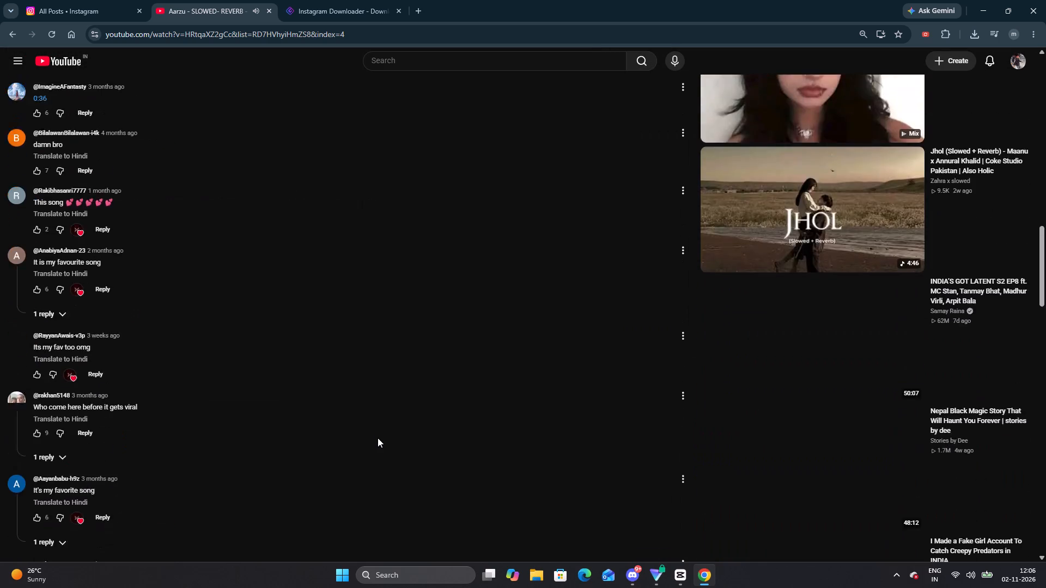
scroll(378, 438, down, 4)
scroll(378, 438, up, 1)
scroll(378, 438, down, 6)
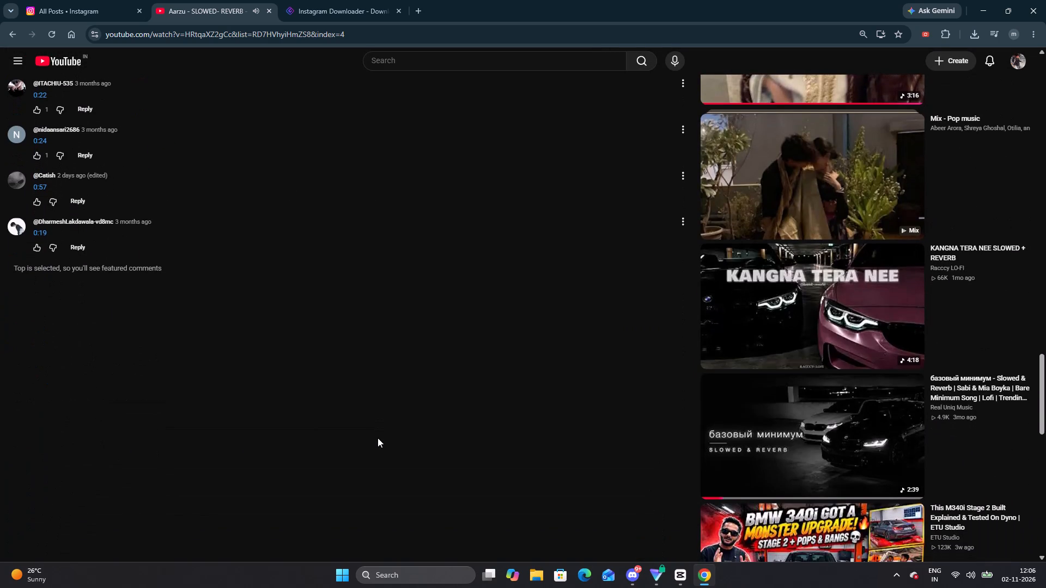
scroll(378, 438, down, 8)
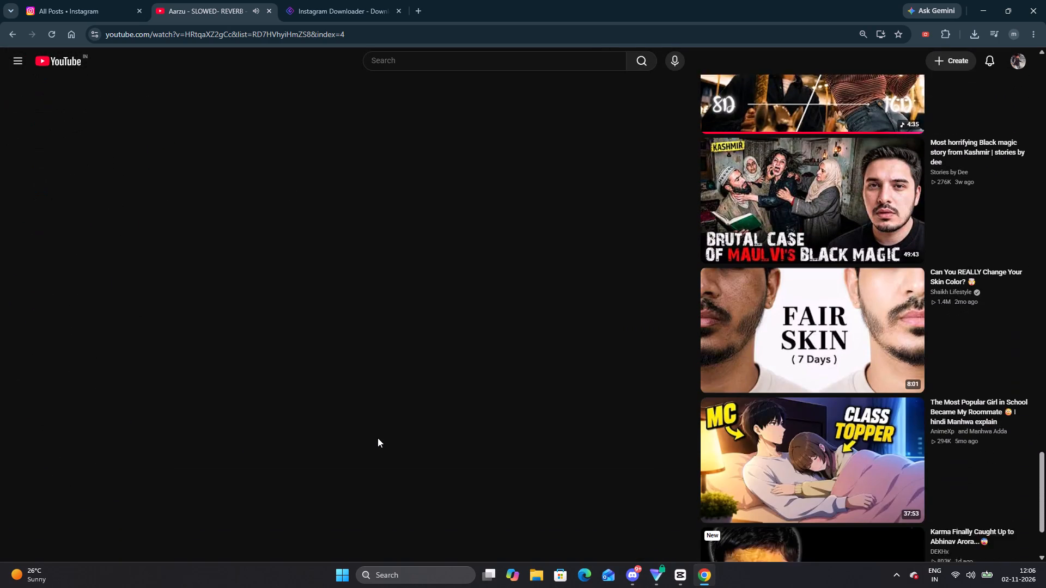
scroll(378, 438, down, 8)
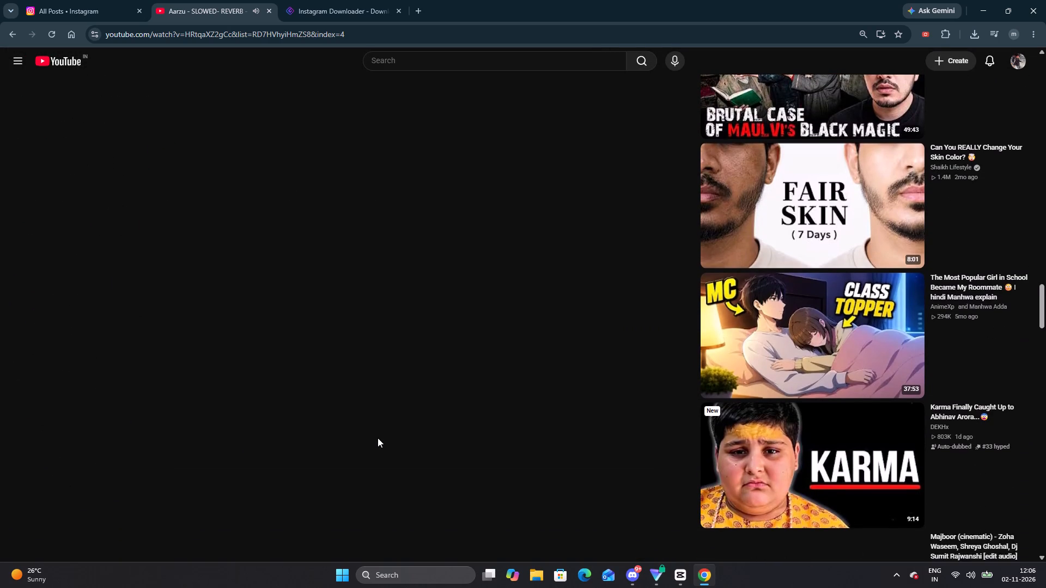
scroll(378, 438, down, 9)
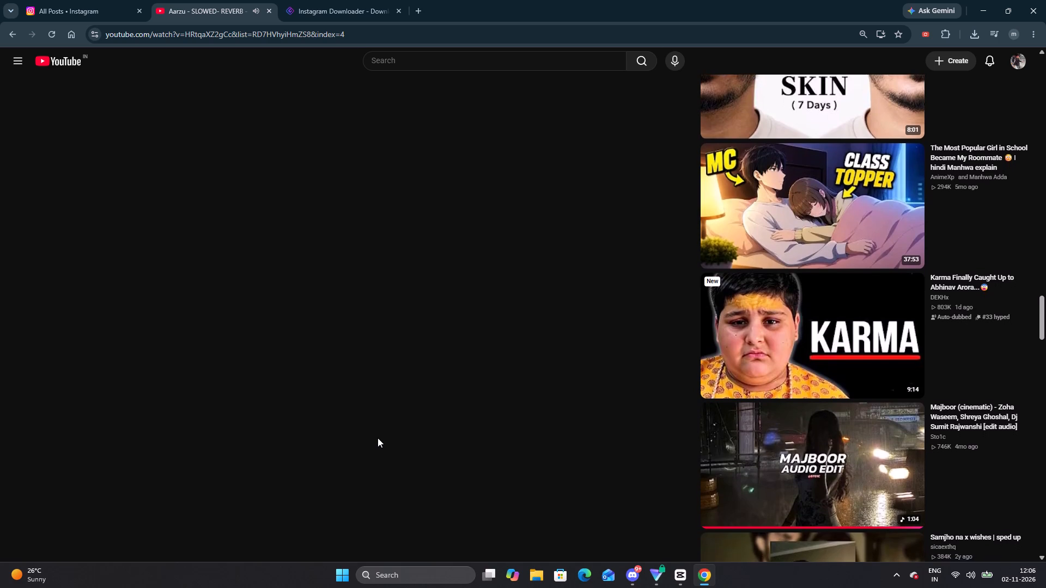
scroll(378, 438, down, 9)
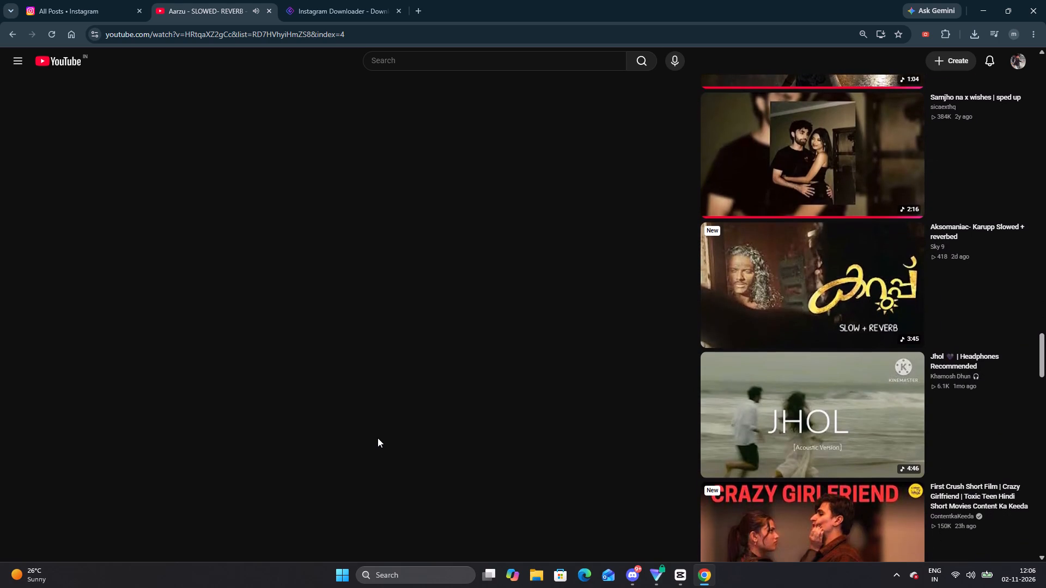
scroll(378, 438, down, 8)
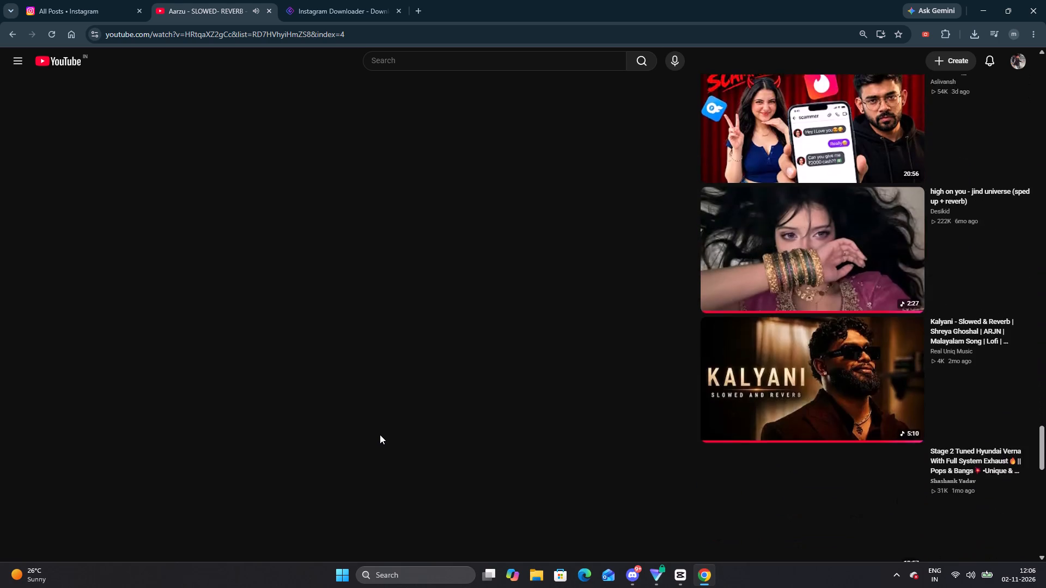
scroll(380, 434, down, 8)
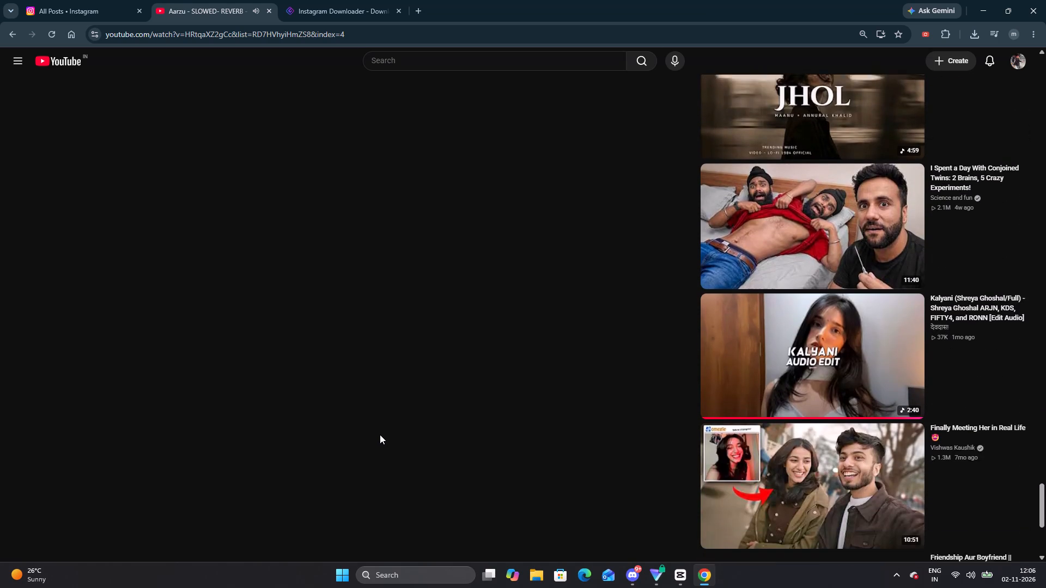
scroll(380, 434, down, 1)
scroll(380, 434, up, 2)
scroll(380, 434, down, 7)
scroll(380, 434, up, 1)
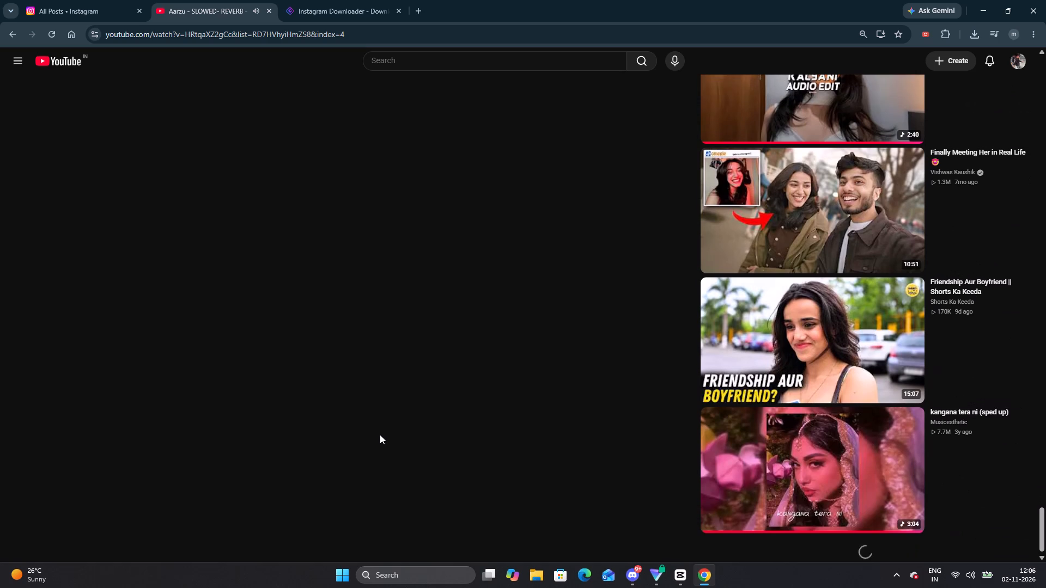
scroll(380, 434, up, 1)
scroll(380, 434, down, 11)
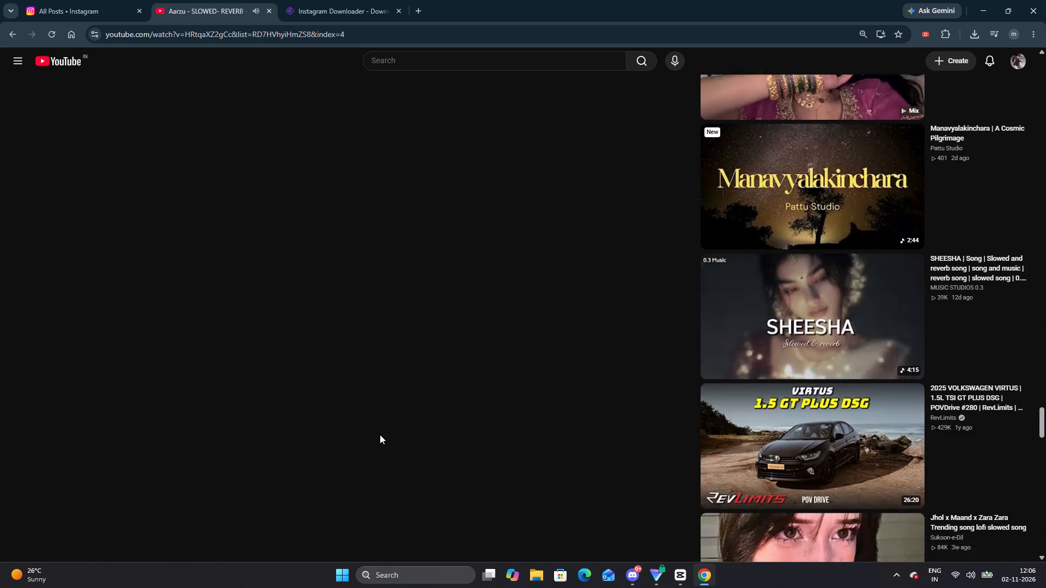
scroll(380, 434, down, 6)
scroll(380, 434, up, 4)
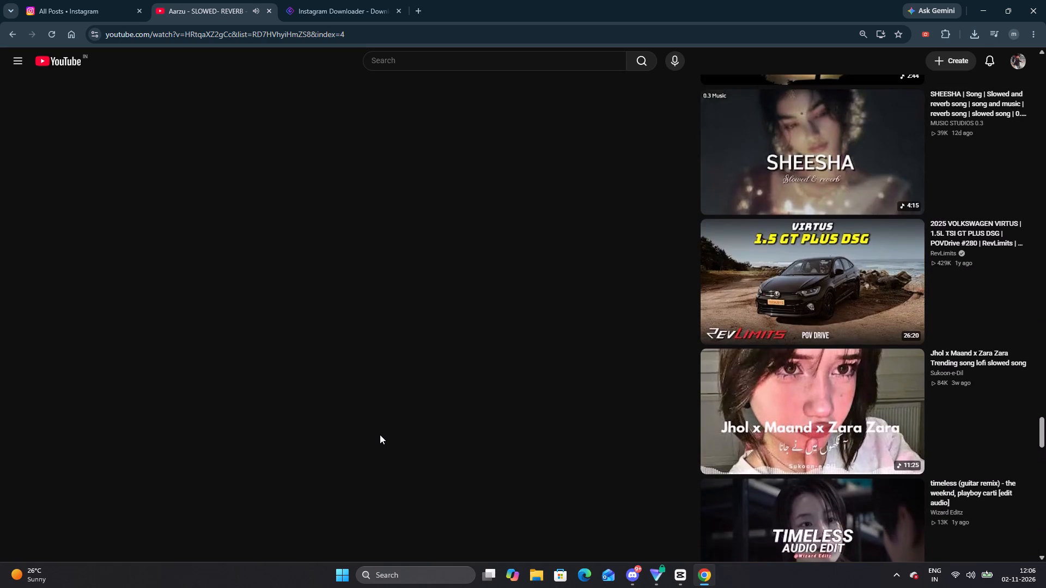
scroll(380, 434, up, 1)
scroll(380, 434, down, 10)
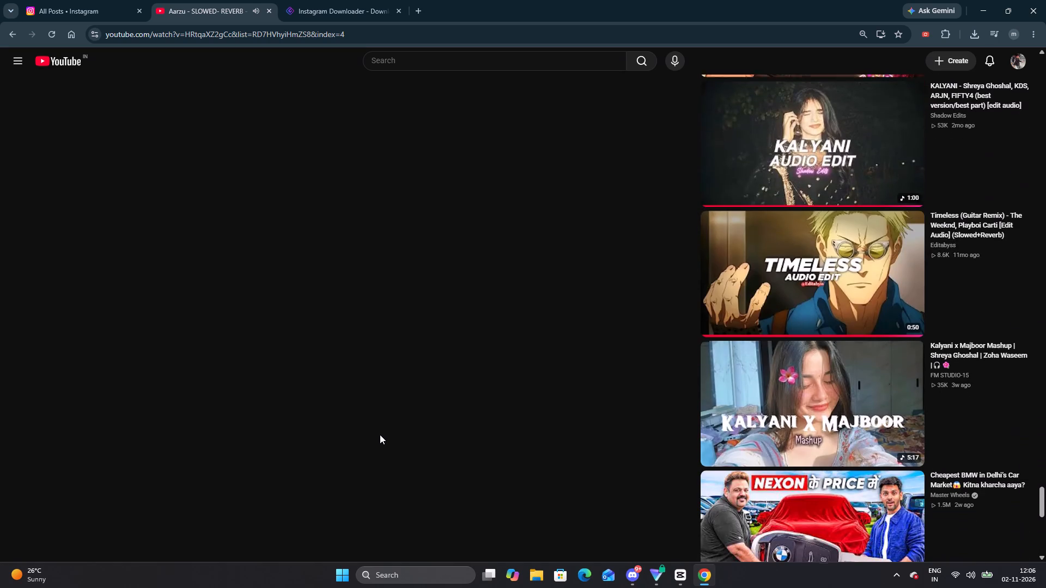
scroll(380, 434, down, 9)
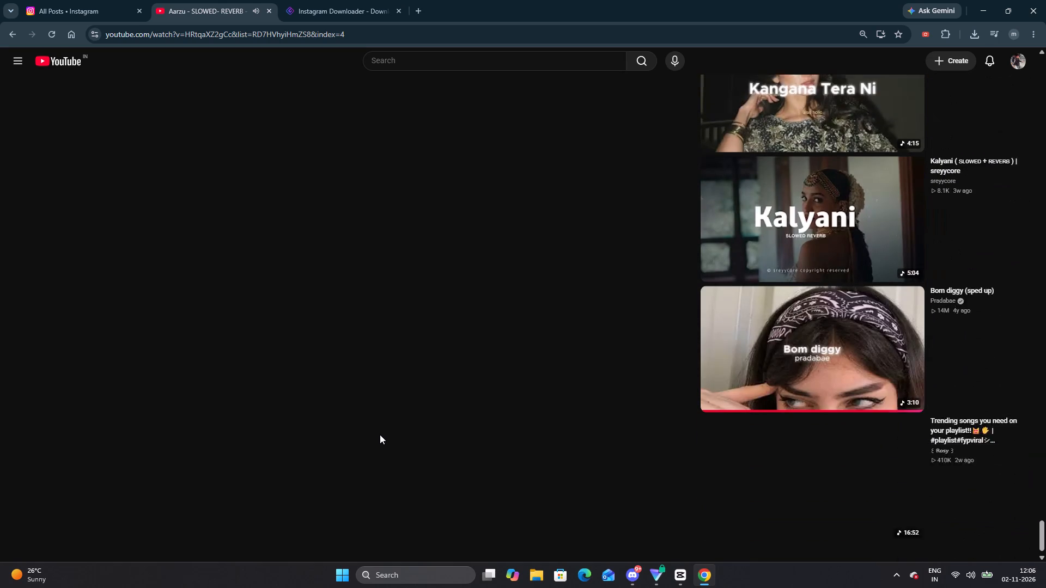
scroll(380, 434, down, 8)
scroll(380, 434, up, 2)
scroll(380, 434, down, 2)
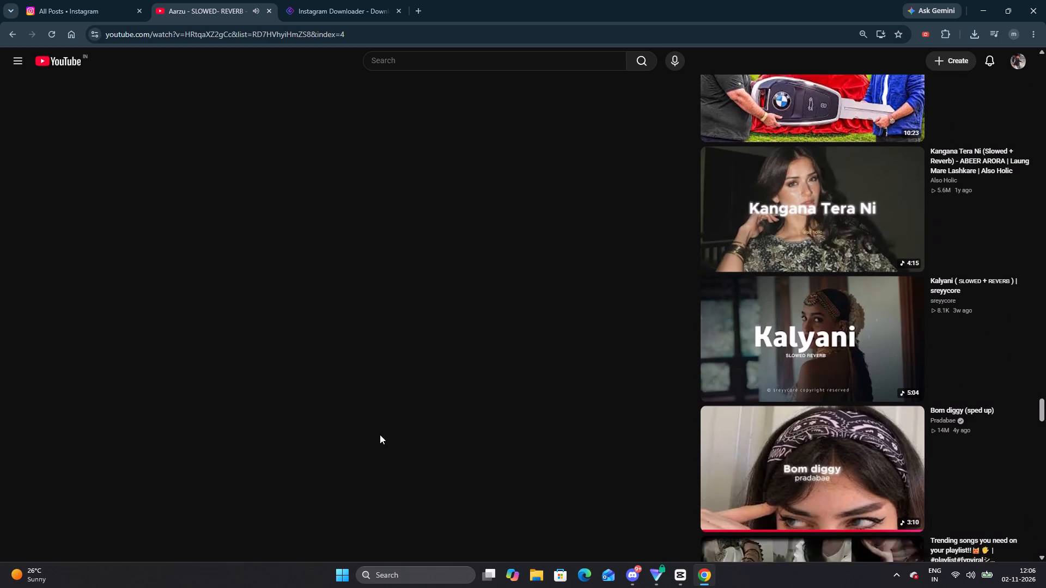
scroll(380, 434, down, 7)
scroll(383, 452, up, 4)
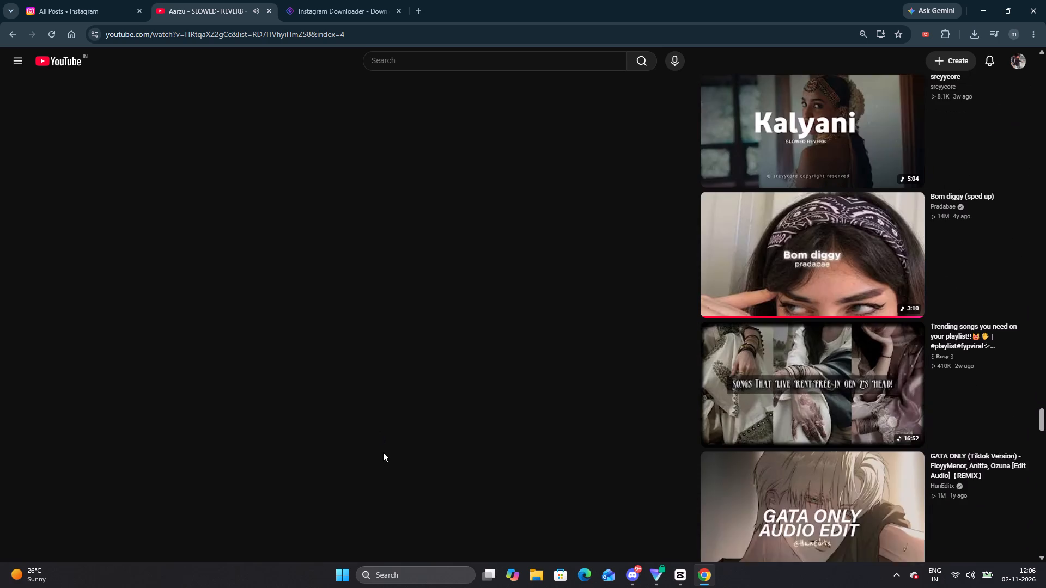
scroll(383, 452, up, 2)
scroll(383, 452, down, 15)
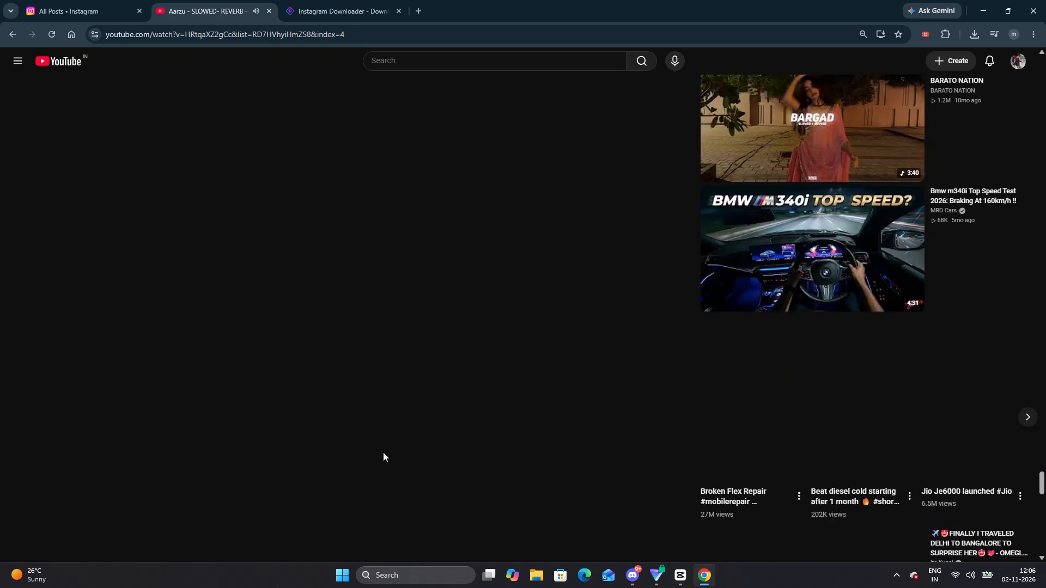
scroll(383, 452, down, 10)
scroll(383, 452, up, 1)
scroll(383, 452, down, 2)
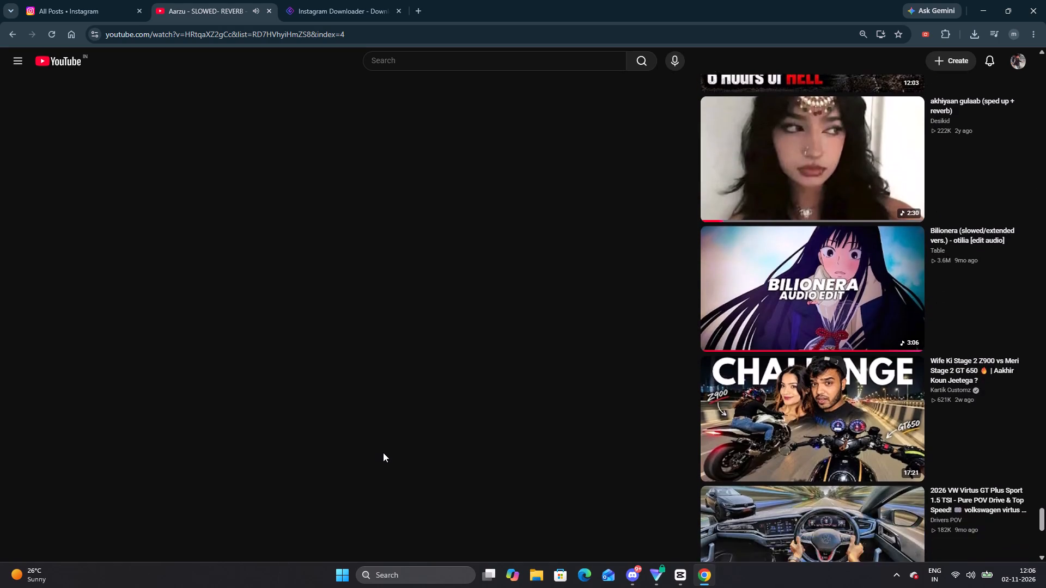
scroll(383, 452, down, 15)
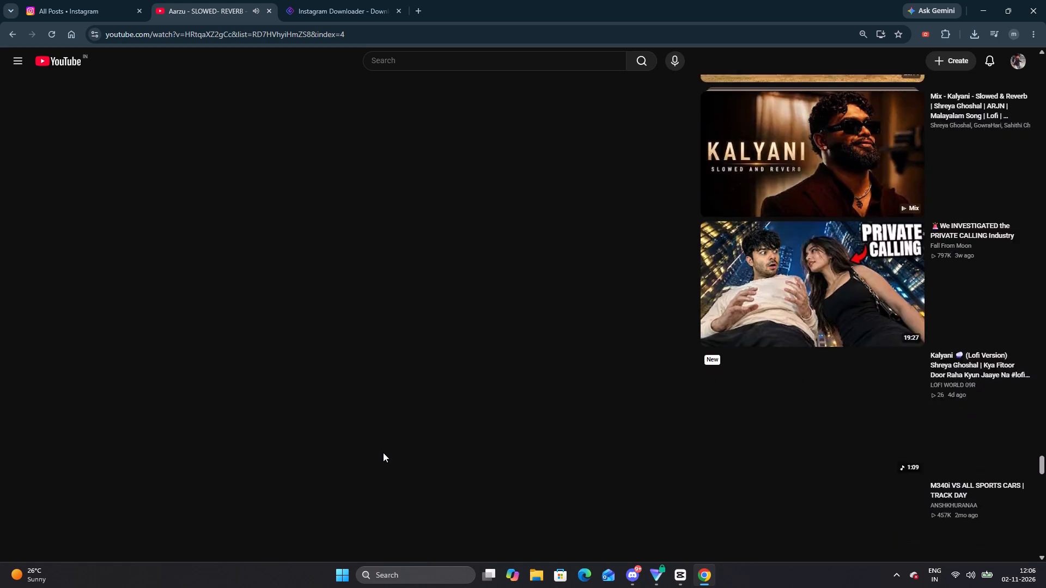
scroll(383, 452, down, 7)
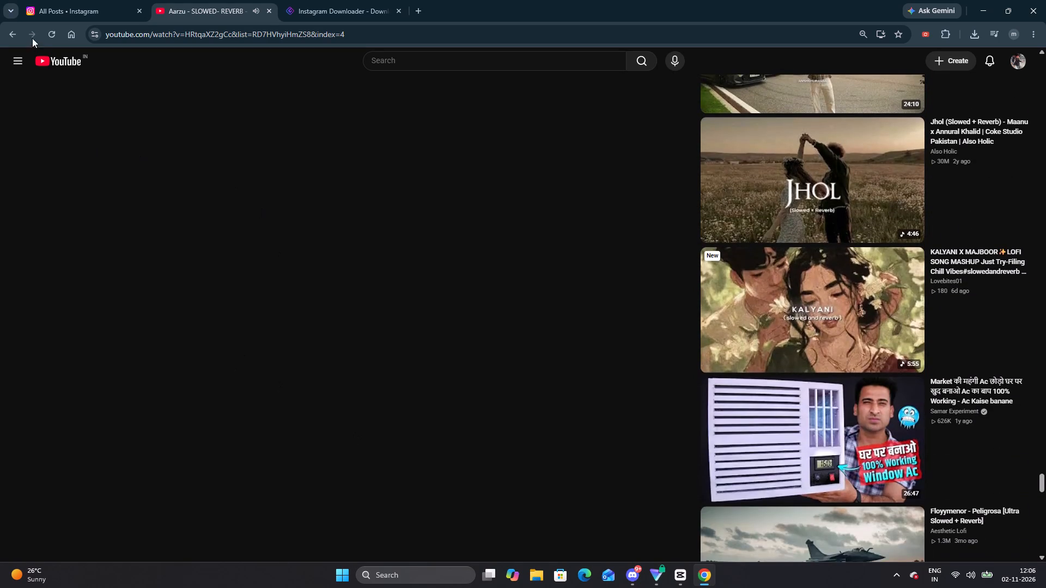
Return to the YouTube home page and switch to the Cyb account.
click(48, 60)
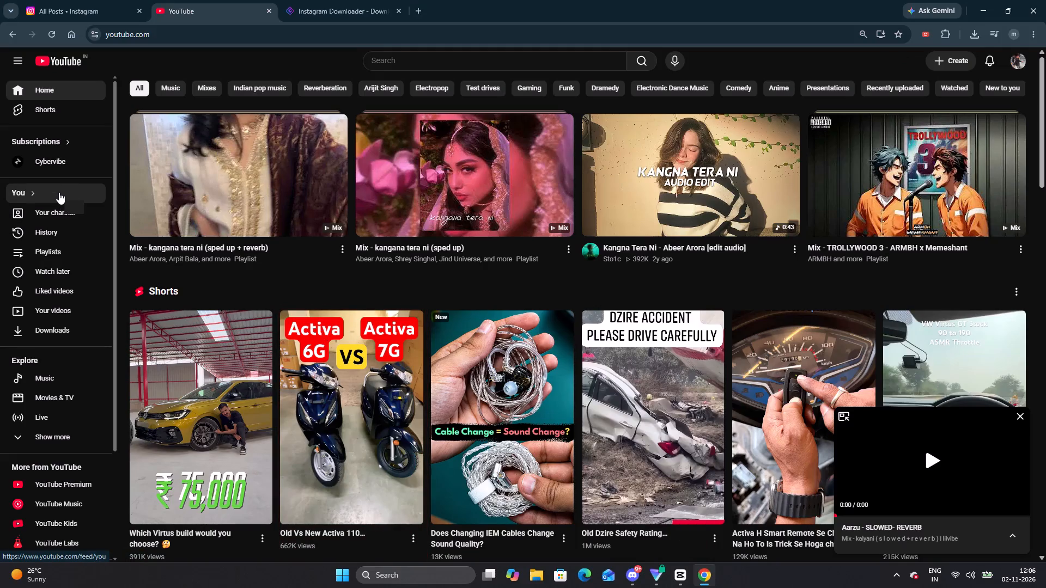
click(1024, 59)
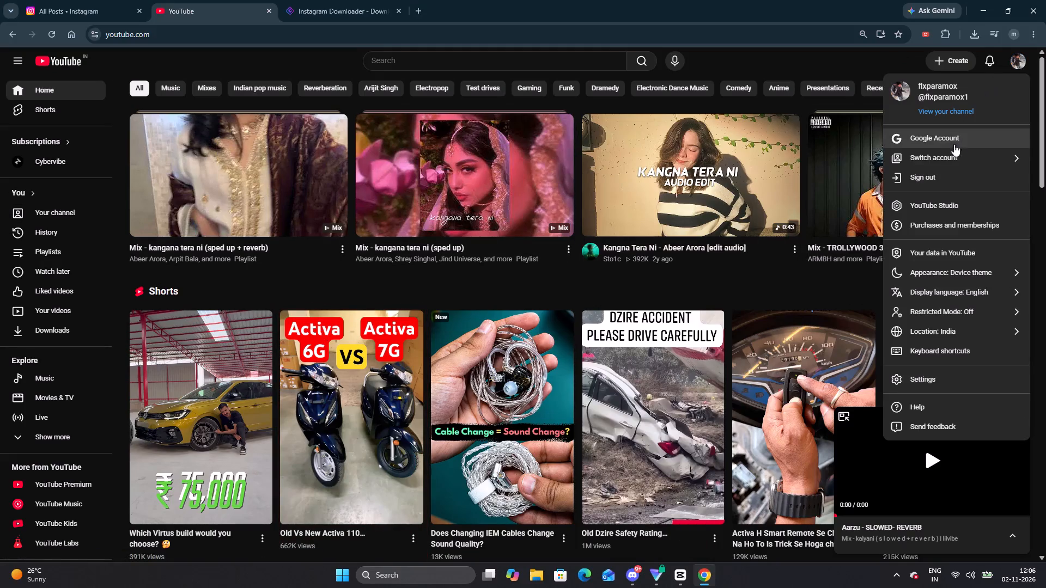
click(946, 155)
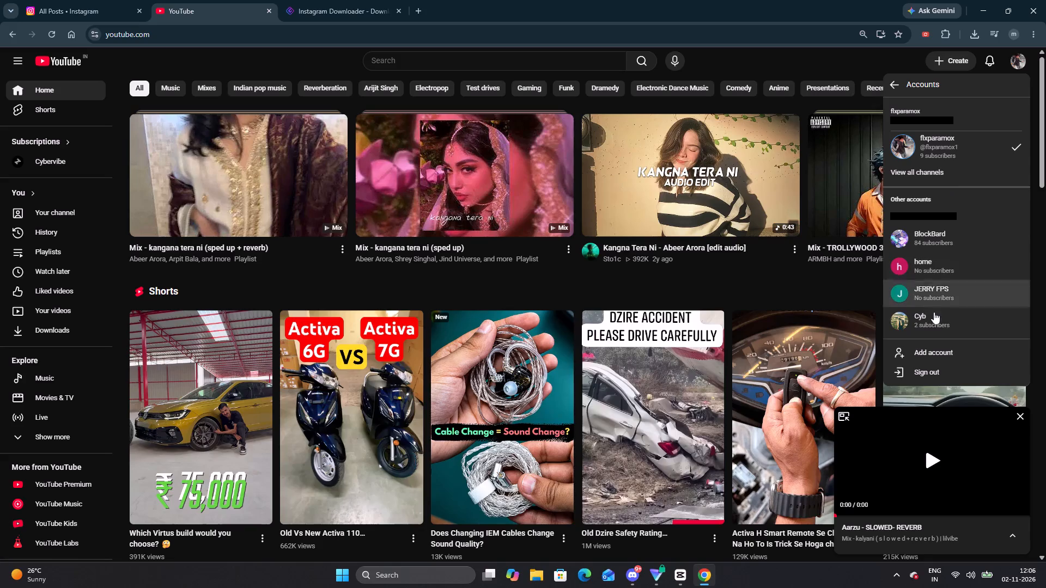
click(931, 328)
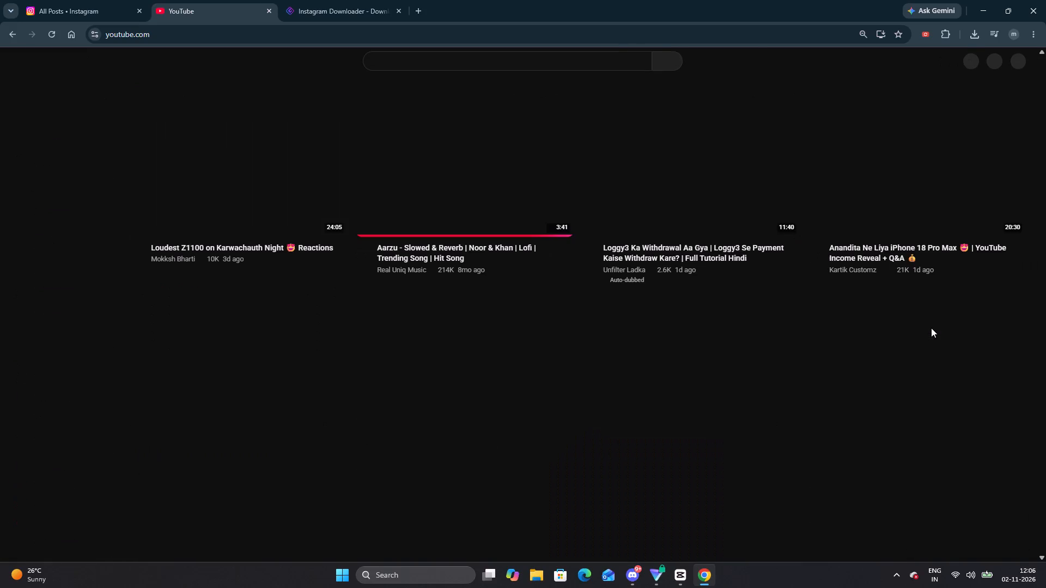
Open the Aarzu - Slowed & Reverb | Noor & Khan track and cut its web address to the clipboard.
click(468, 170)
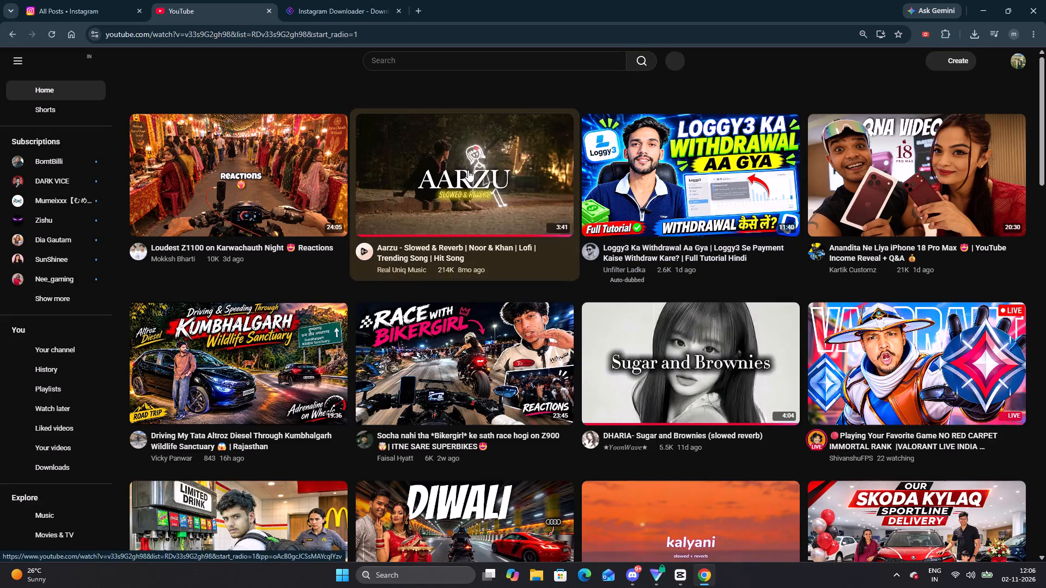
click(300, 38)
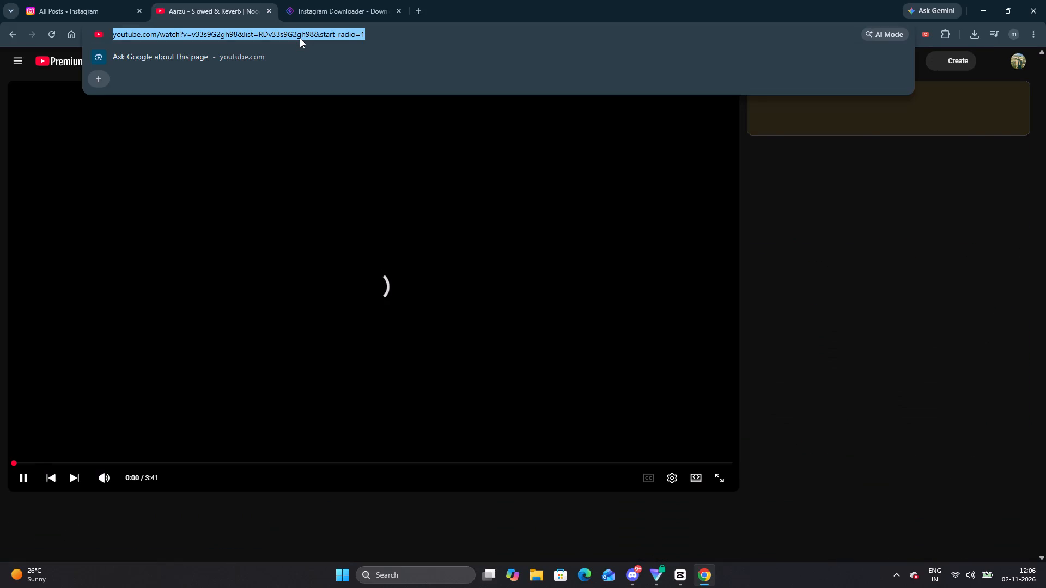
key(ctrl+x)
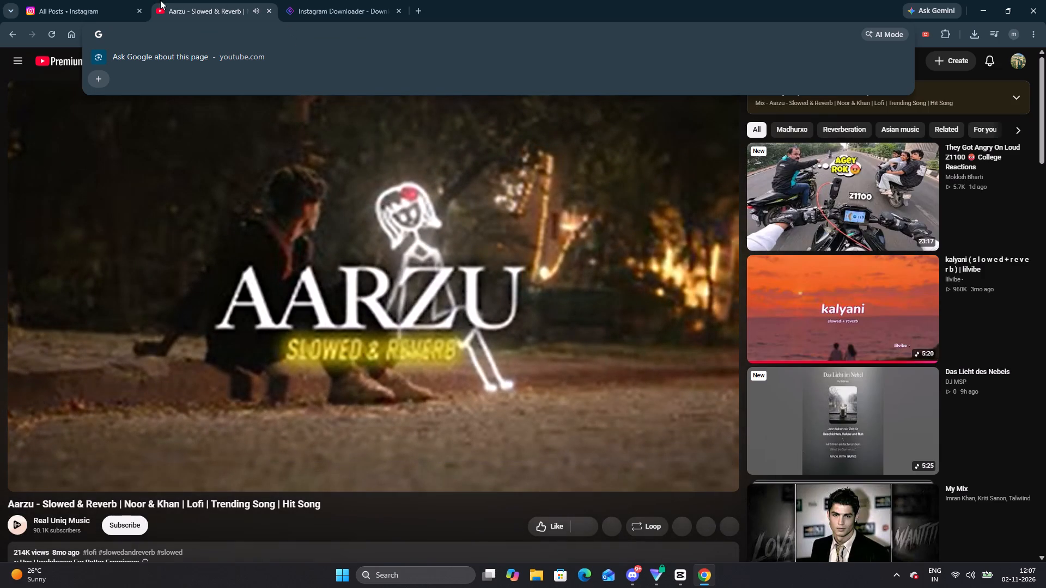
On Instagram, close the open bike post and watch the reel shared in the topmost unread direct chat.
click(74, 0)
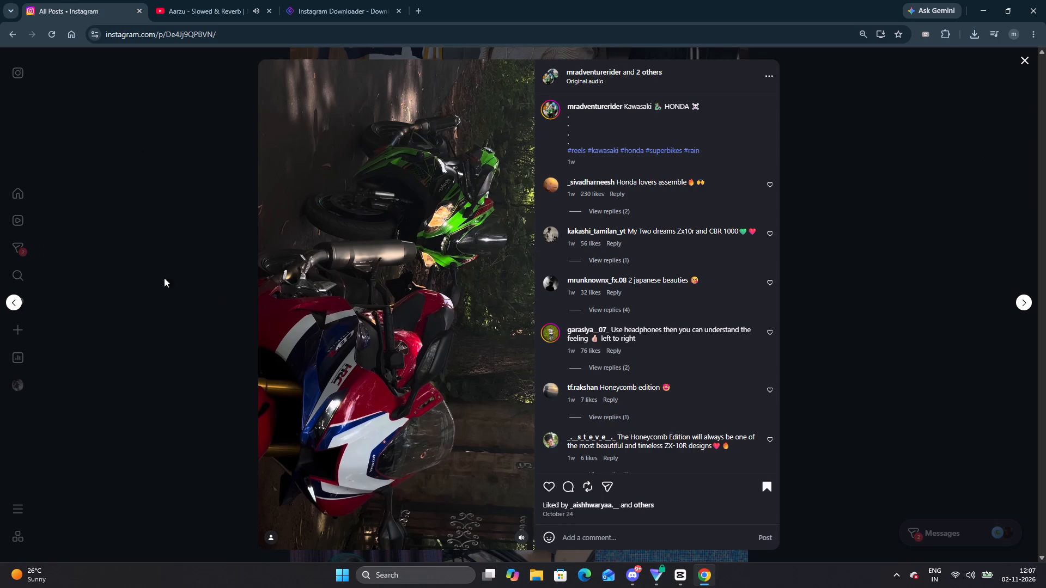
click(101, 264)
click(187, 305)
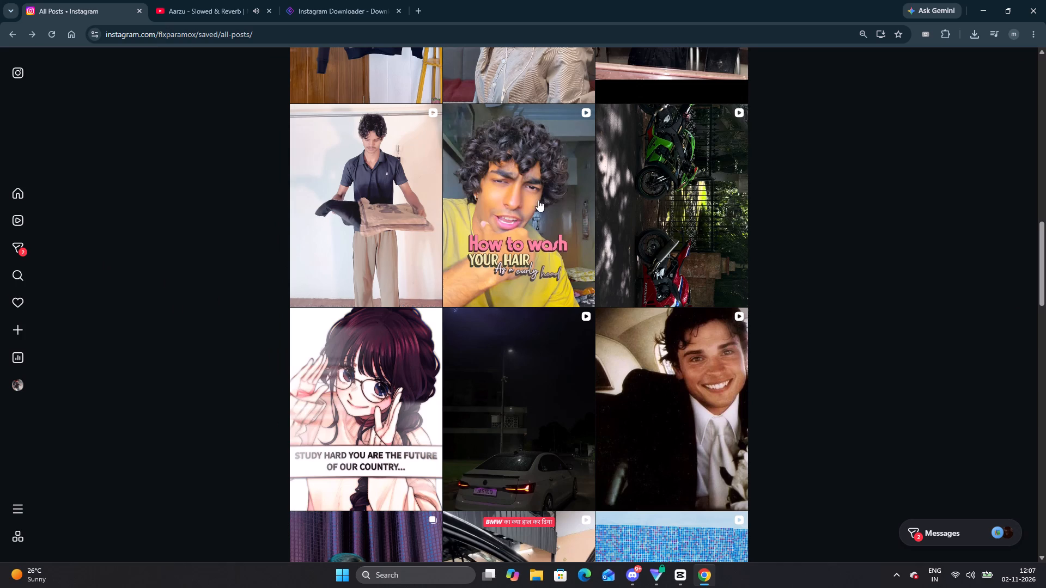
click(977, 543)
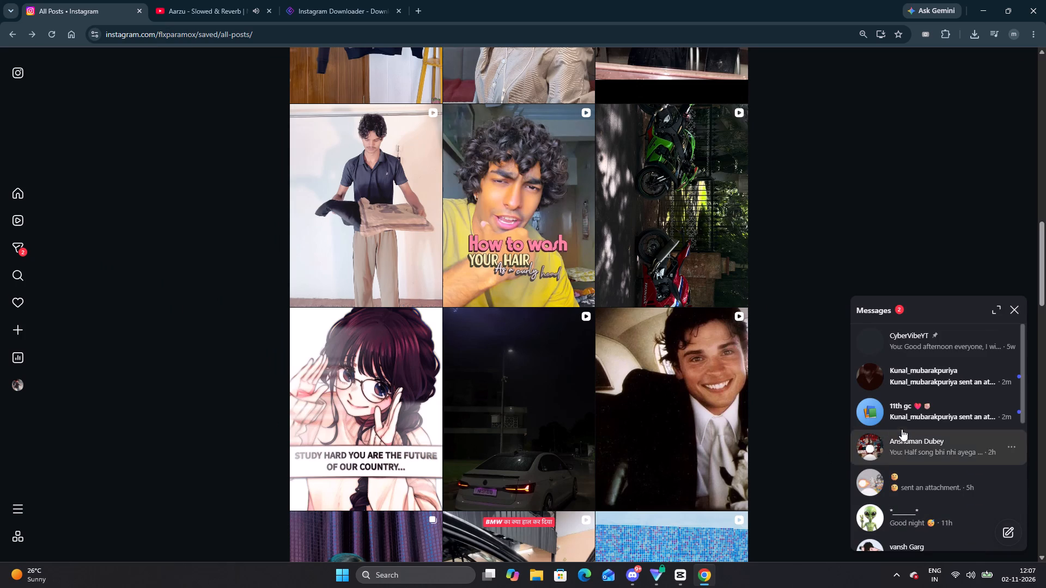
click(943, 386)
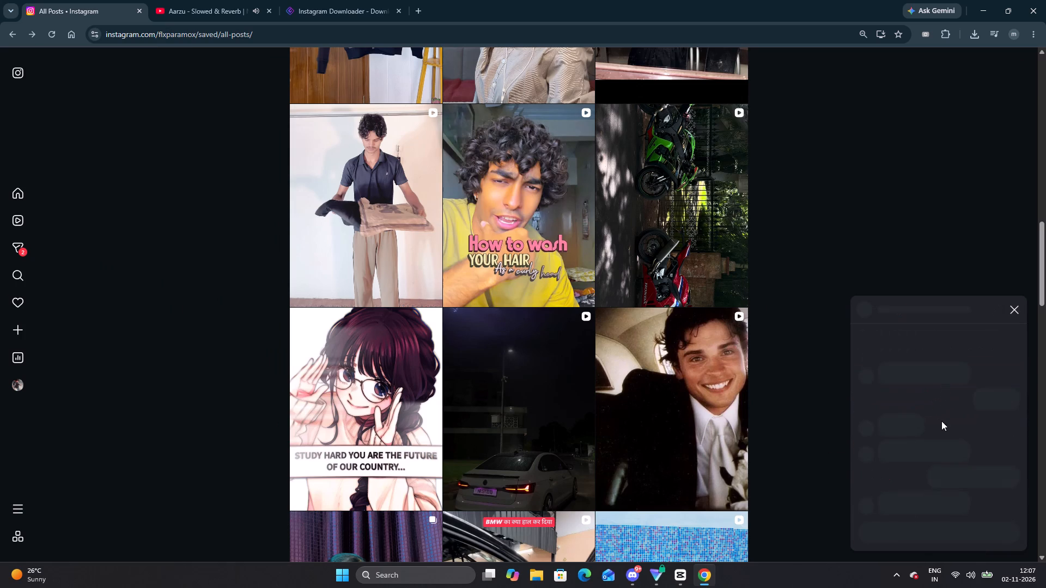
click(936, 437)
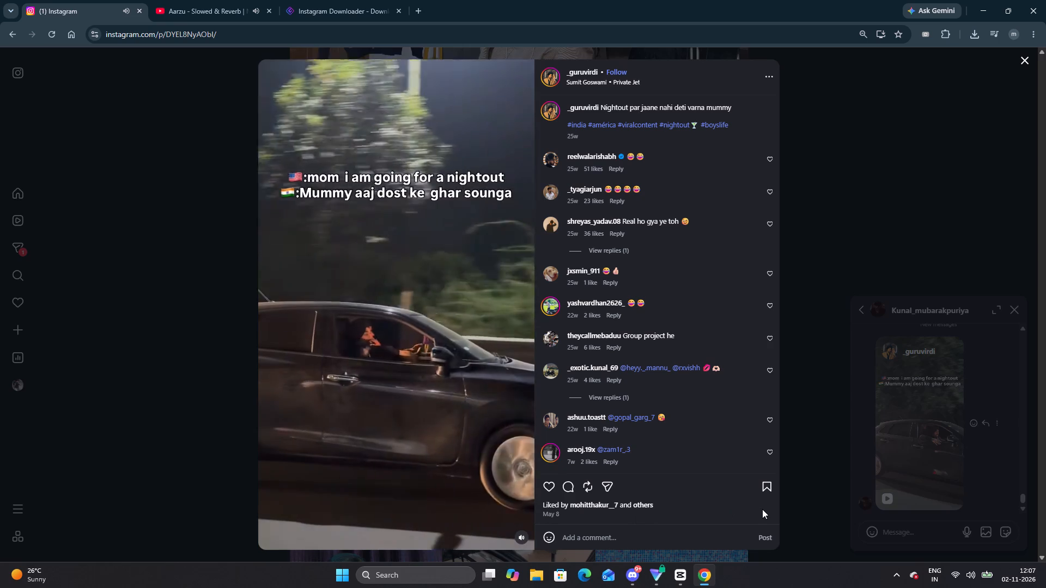
Close the shared reel and react to its chat message with a red heart.
click(983, 436)
click(972, 426)
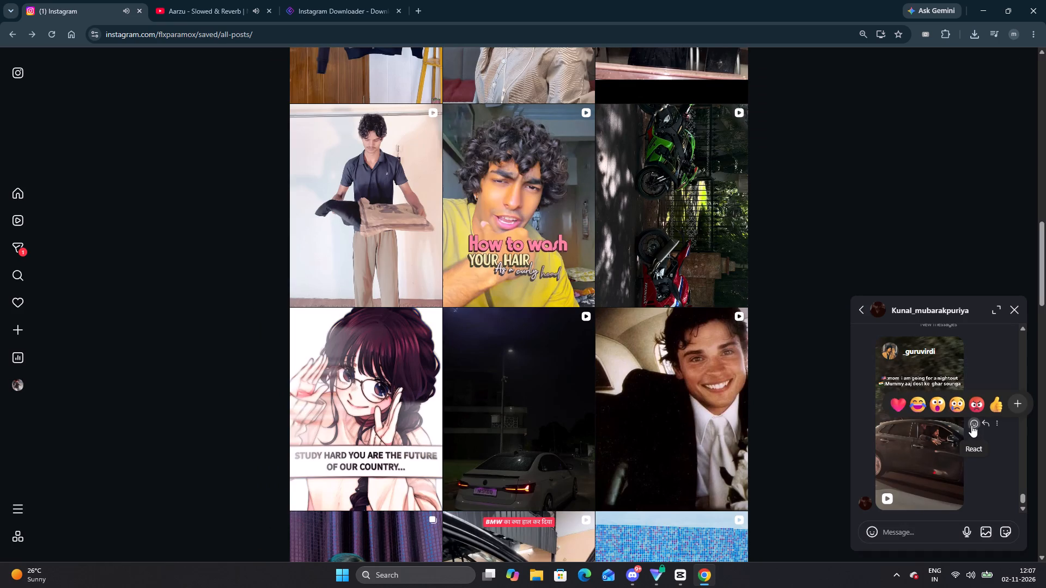
click(901, 400)
Check the unread message in the 11th gc group chat and close the messages window.
click(861, 299)
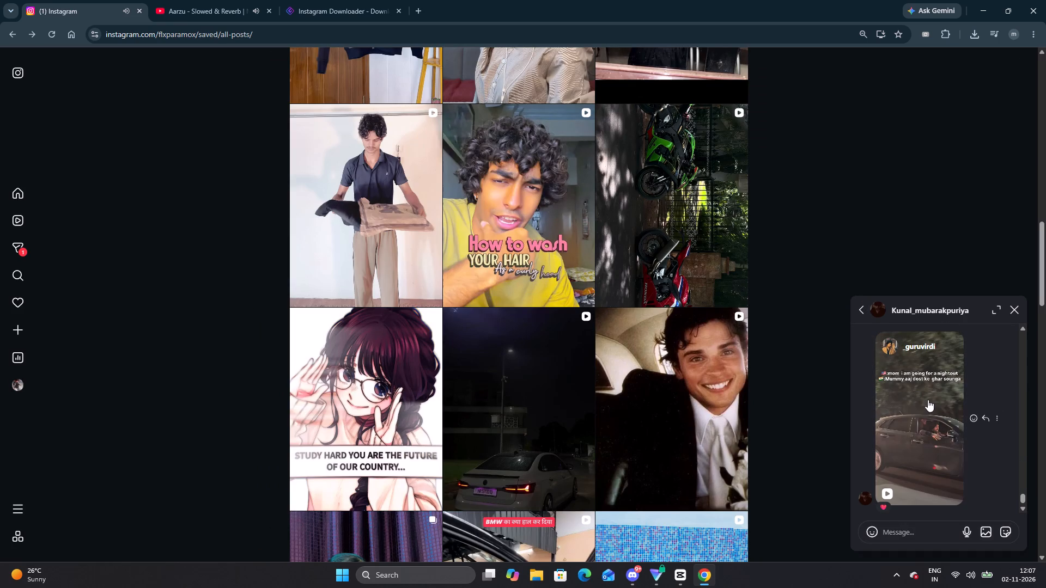
click(856, 310)
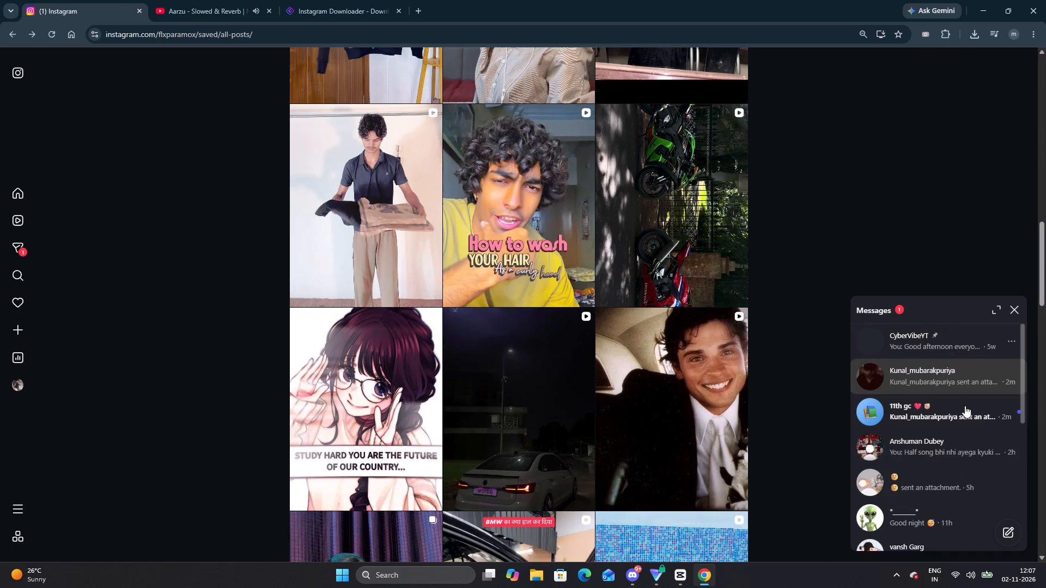
click(975, 420)
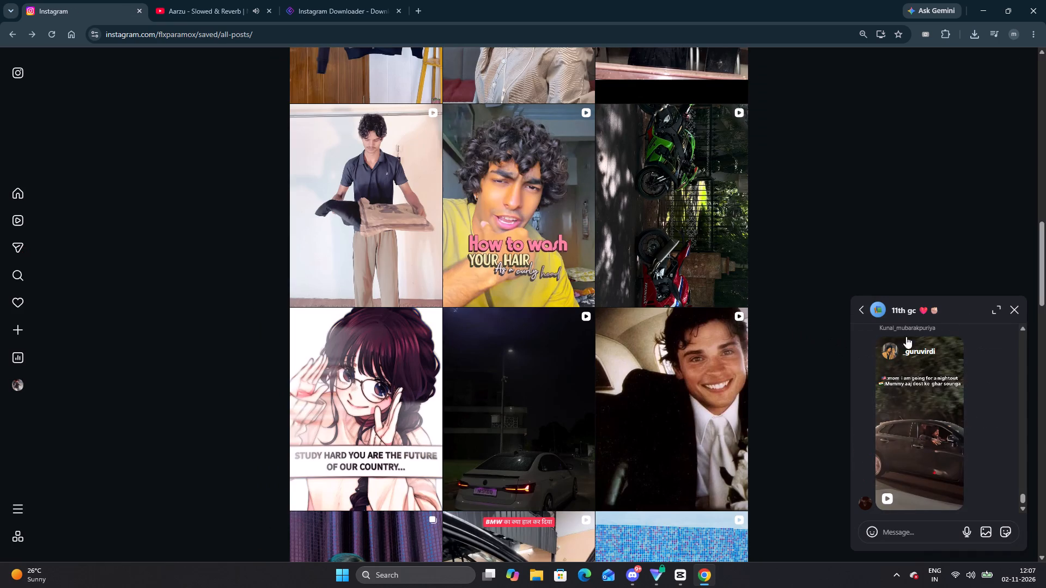
click(1012, 312)
Return to the Aarzu - Slowed & Reverb track and skip to about 2:12 to listen to its later part.
click(201, 0)
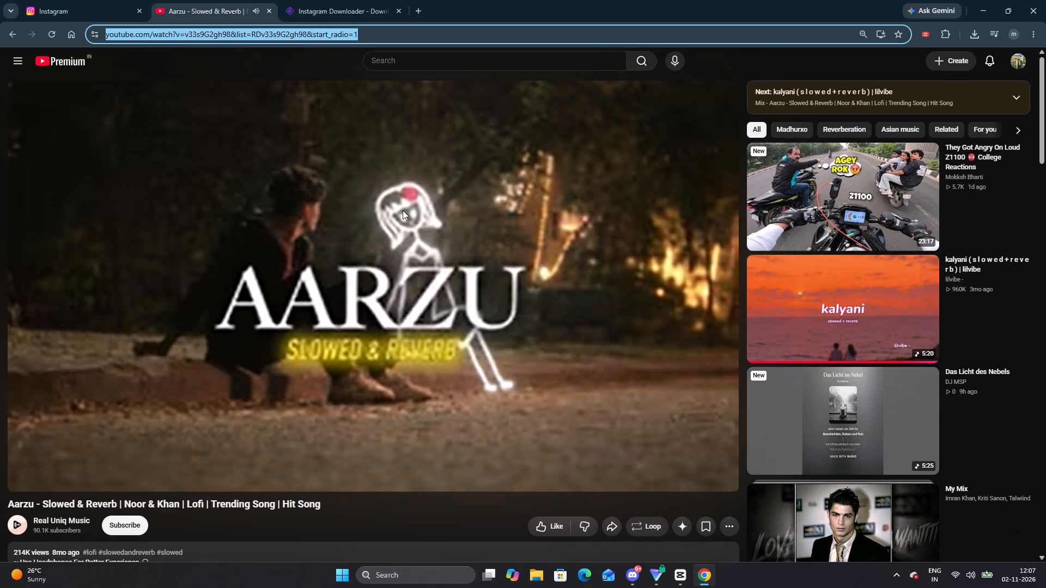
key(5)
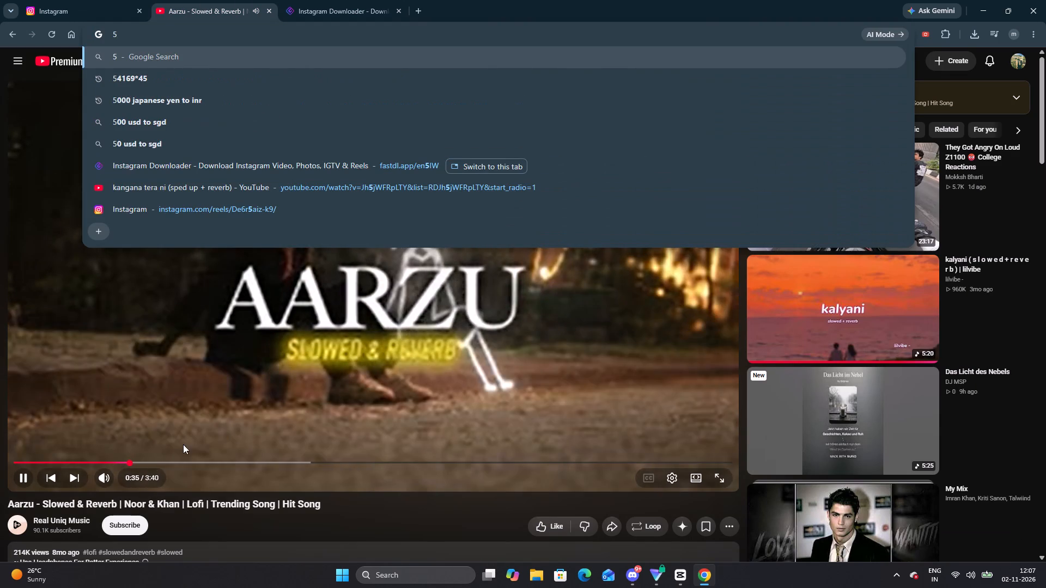
click(0, 388)
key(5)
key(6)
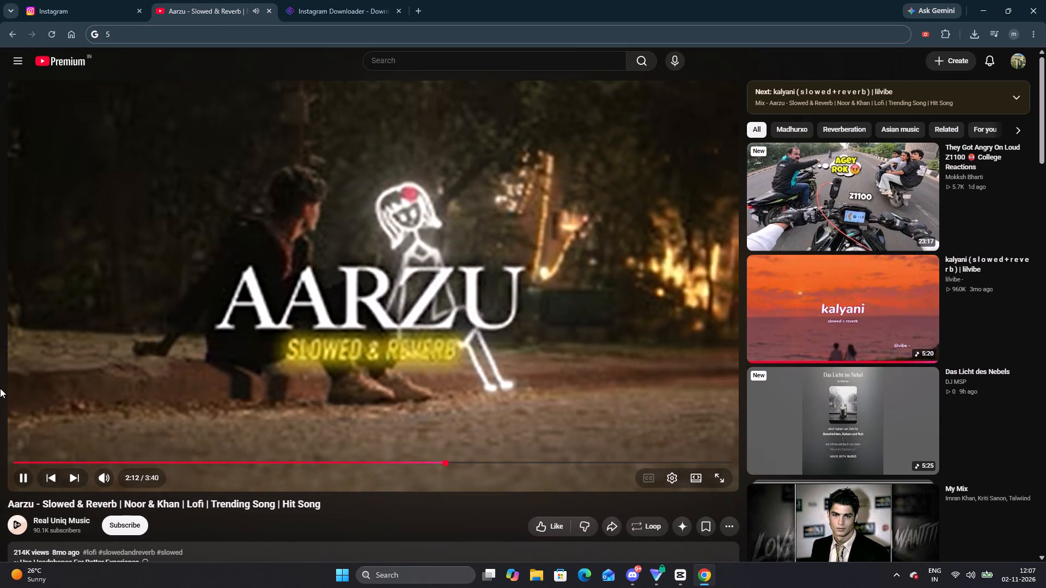
key(Left)
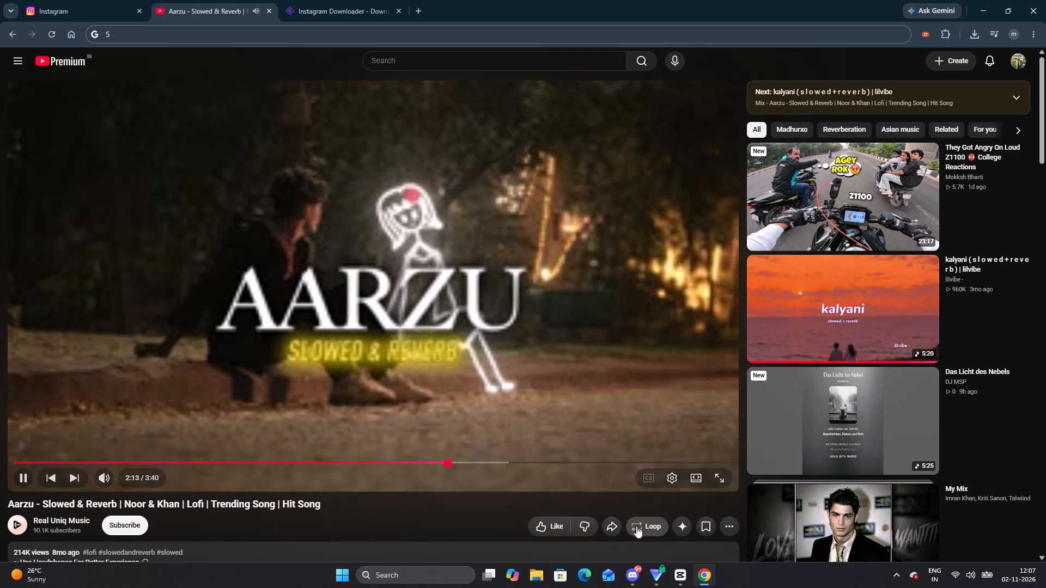
Copy the share link of the Aarzu - Slowed & Reverb track.
click(606, 522)
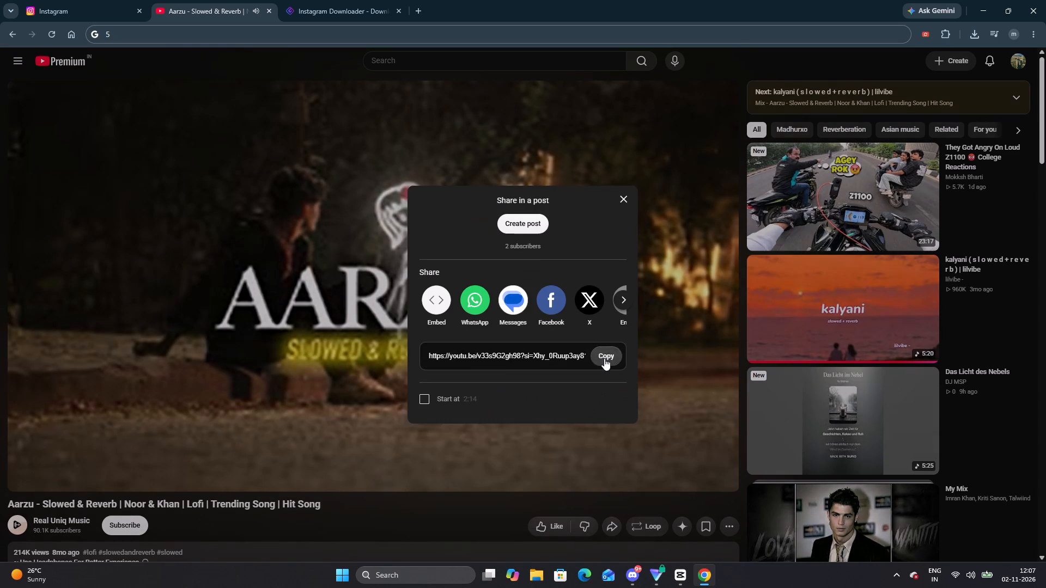
click(604, 356)
Search Windows for 4k and launch 4K Video Downloader+.
click(415, 582)
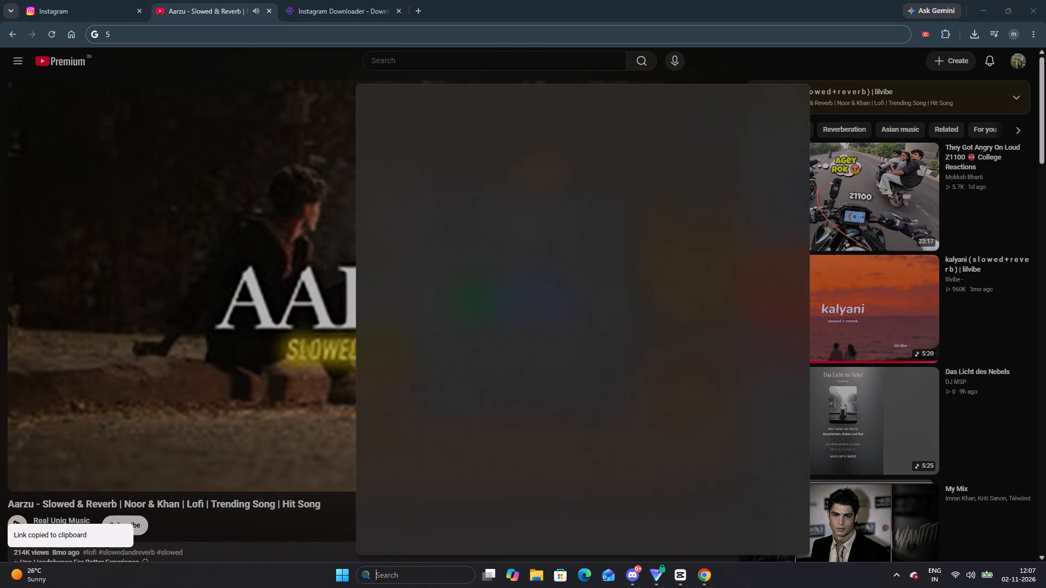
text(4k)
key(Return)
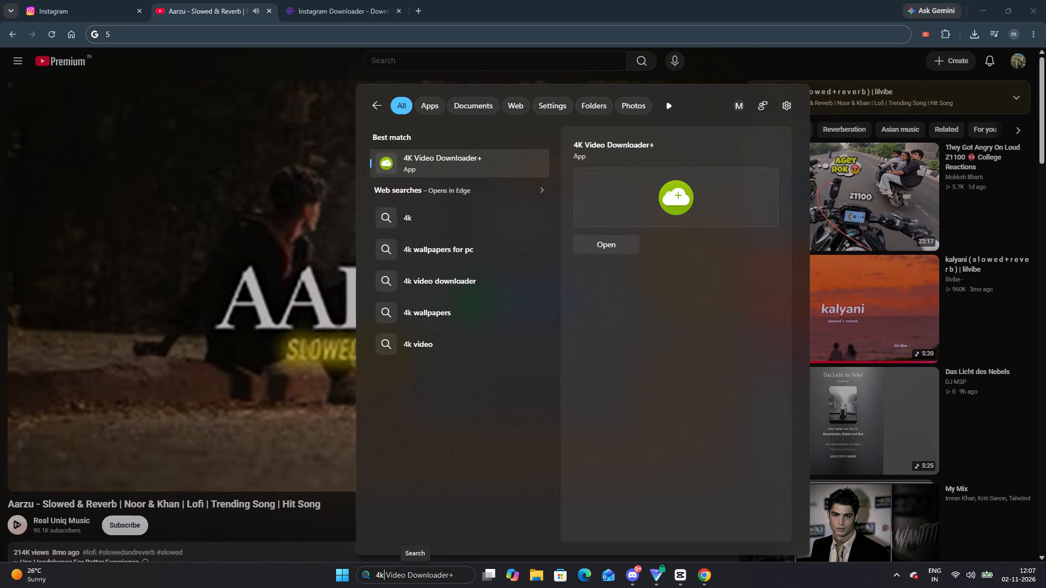
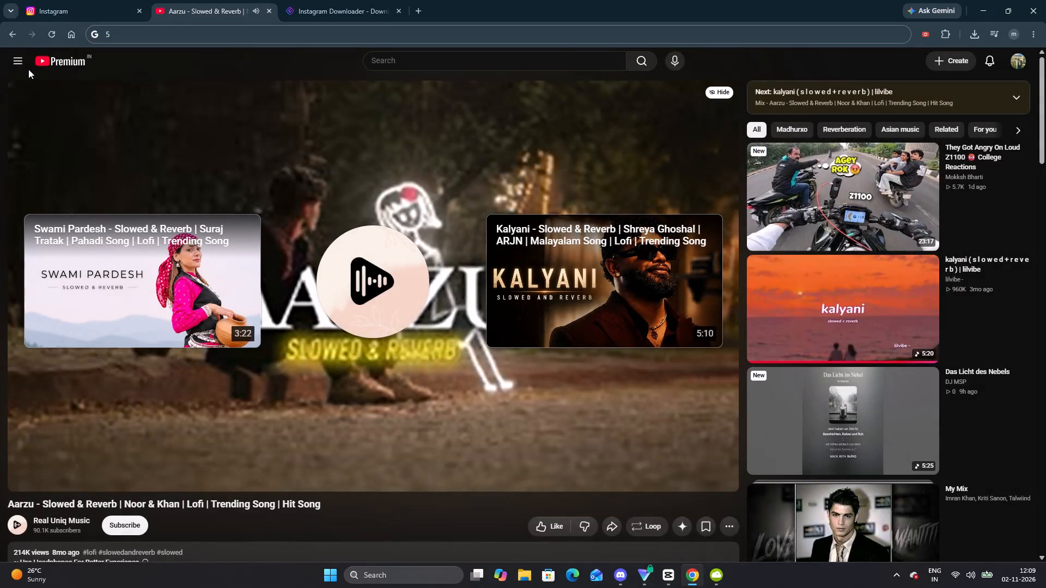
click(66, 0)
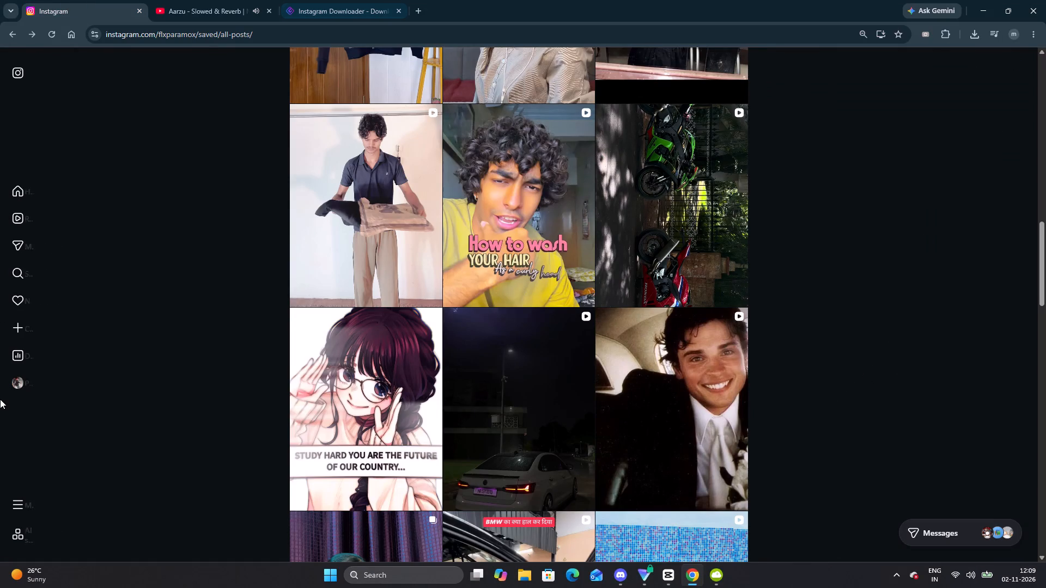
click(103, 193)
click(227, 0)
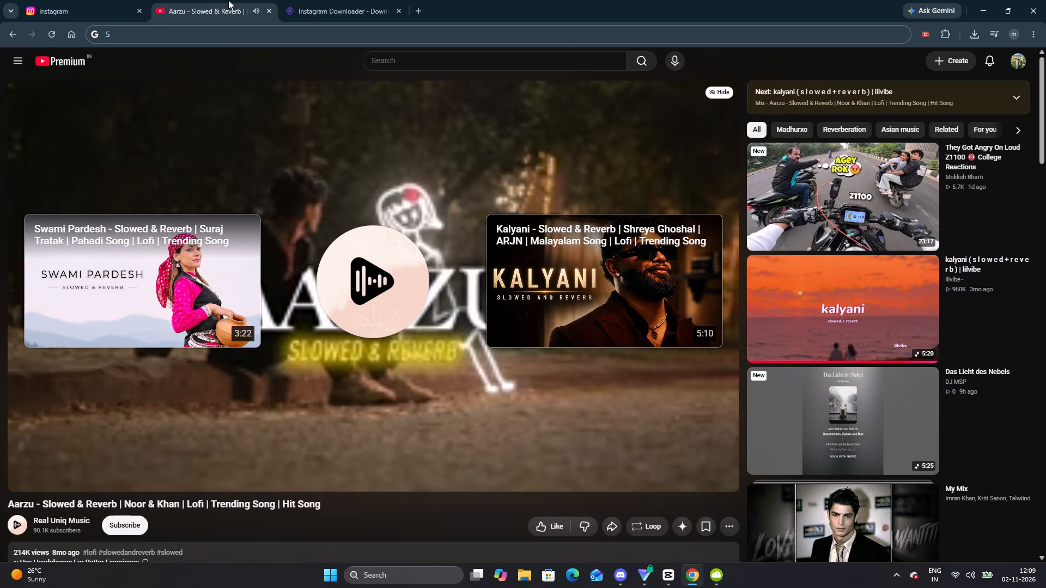
Return to the YouTube home page and open the My Mix playlist that starts with Aaja We Mahiya X Dhadkan.
click(42, 69)
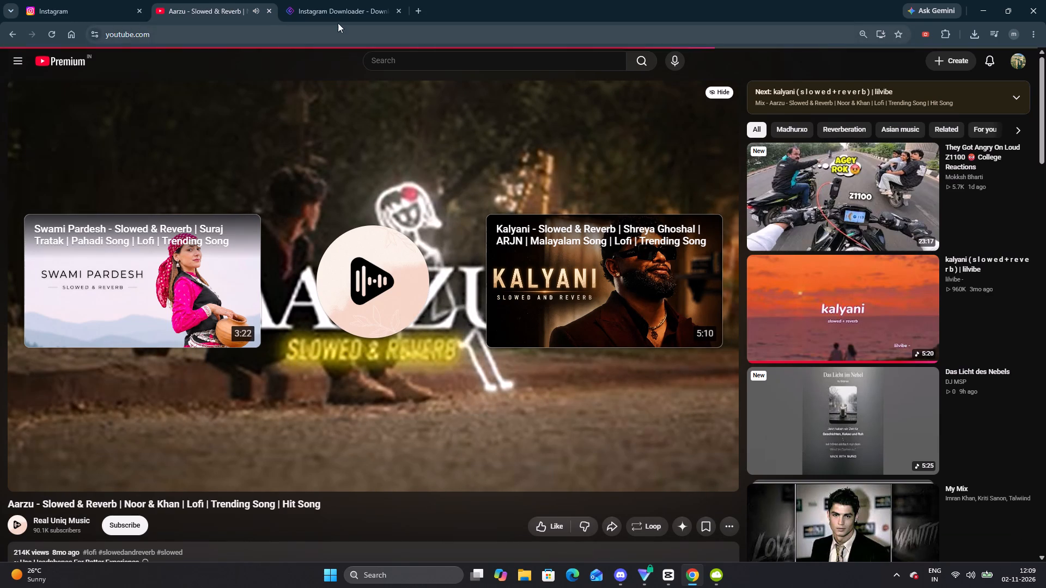
click(346, 0)
click(232, 0)
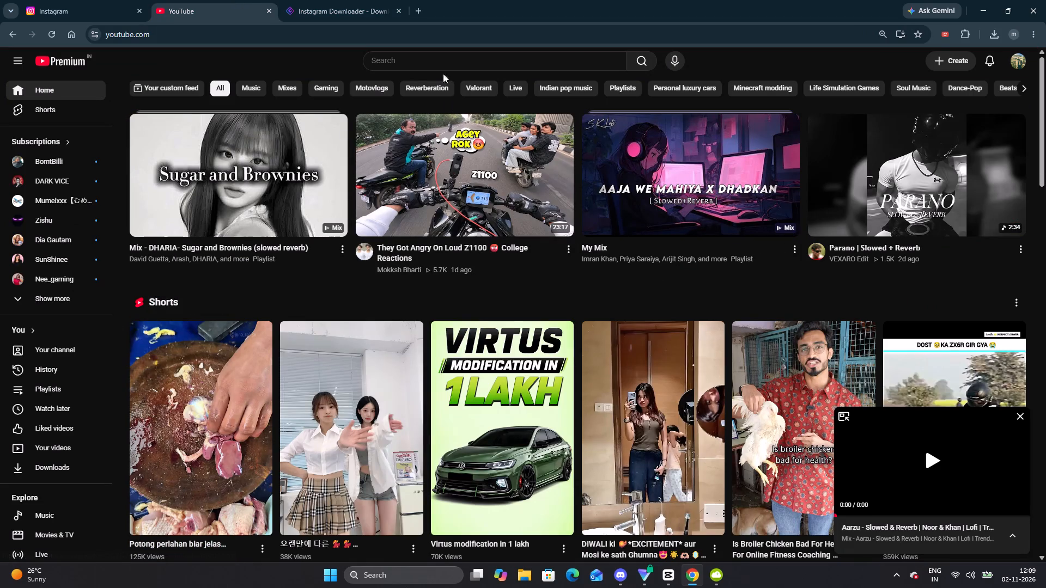
click(732, 203)
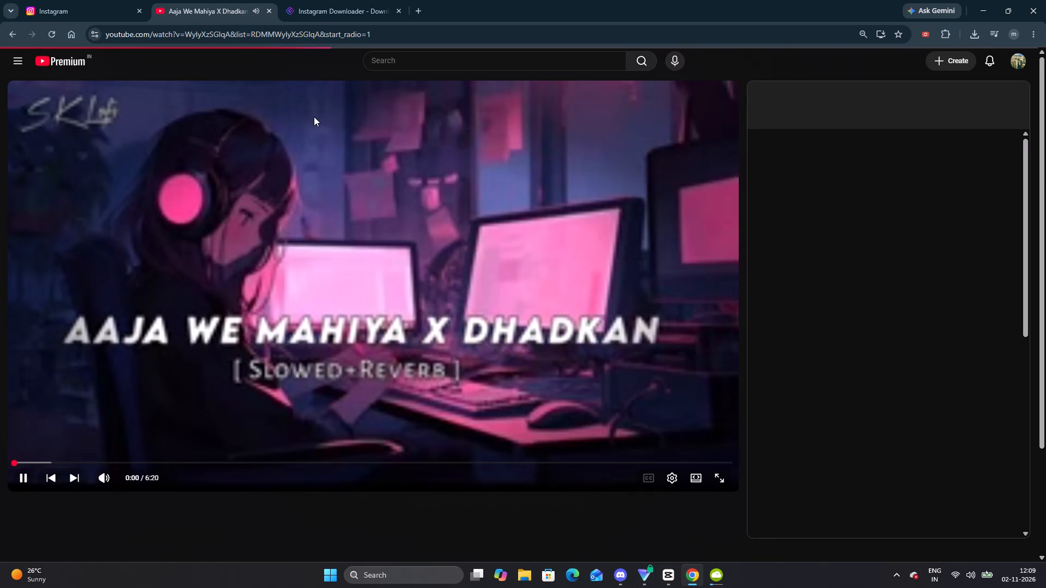
Listen to later parts of the Aaja We Mahiya X Dhadkan track, skipping to 3:10, to about 3:48 and ahead by two ten-second jumps.
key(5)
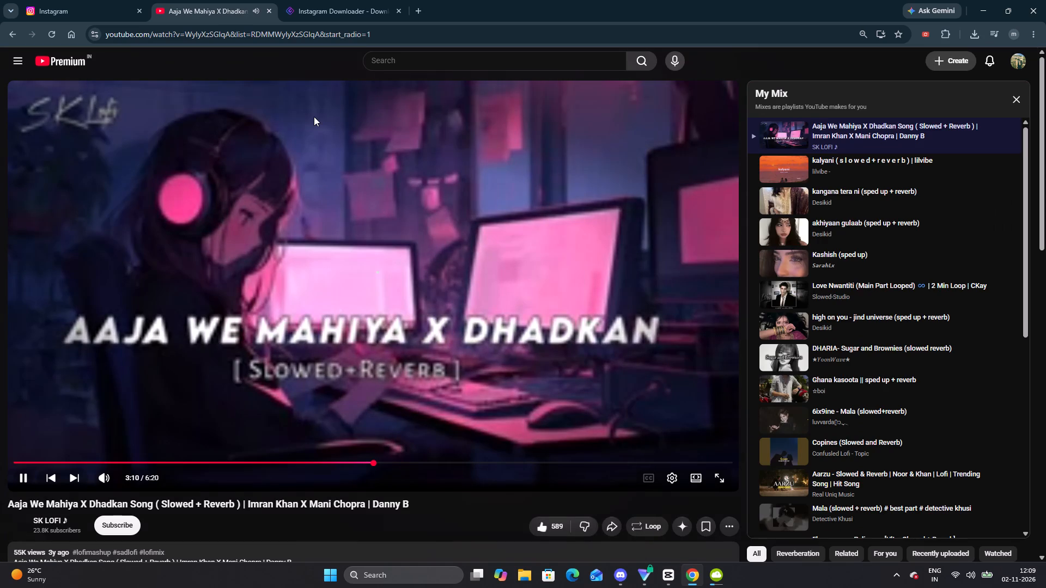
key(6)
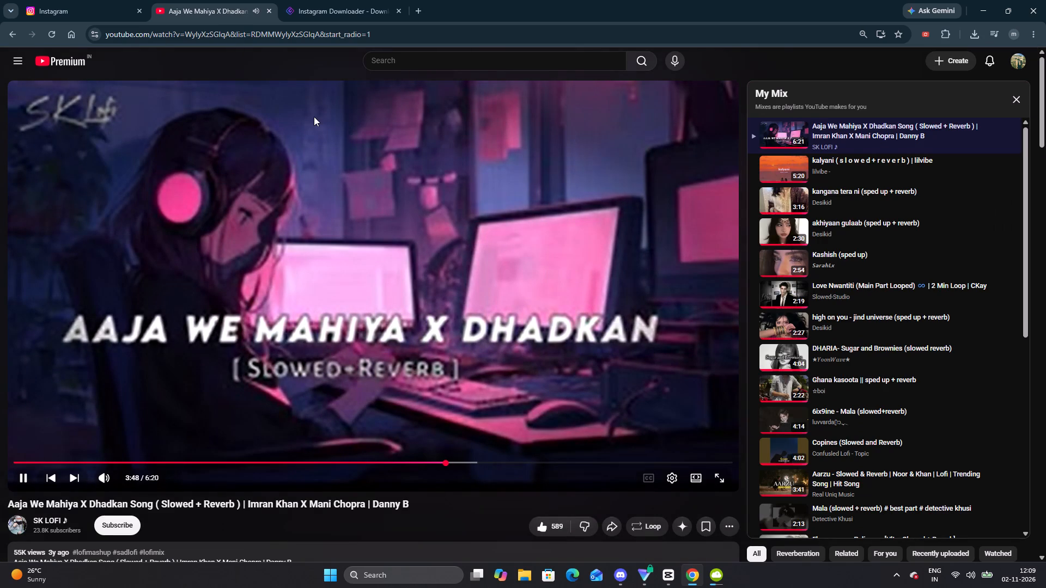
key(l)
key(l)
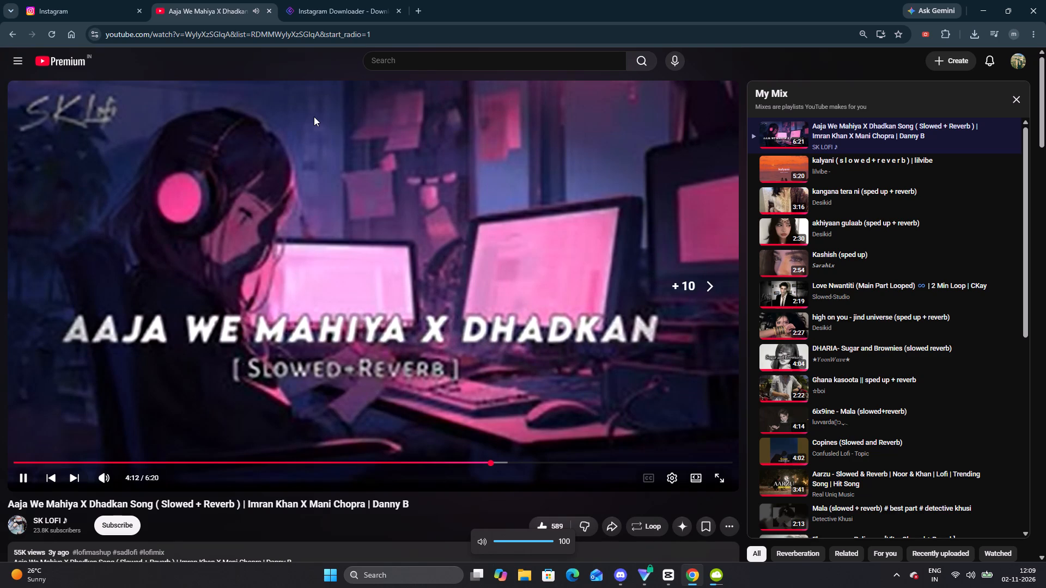
Switch to 4K Video Downloader+.
click(712, 581)
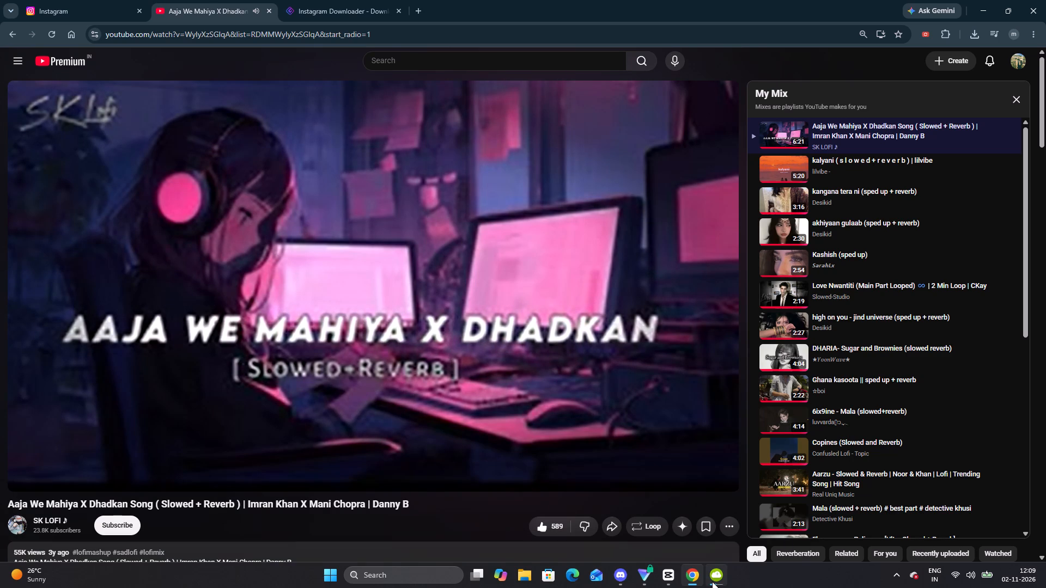
Import the Aarzu - Slowed & Reverb audio file from the 4K Video Downloader+ folder in Videos into the CapCut project's media.
click(712, 581)
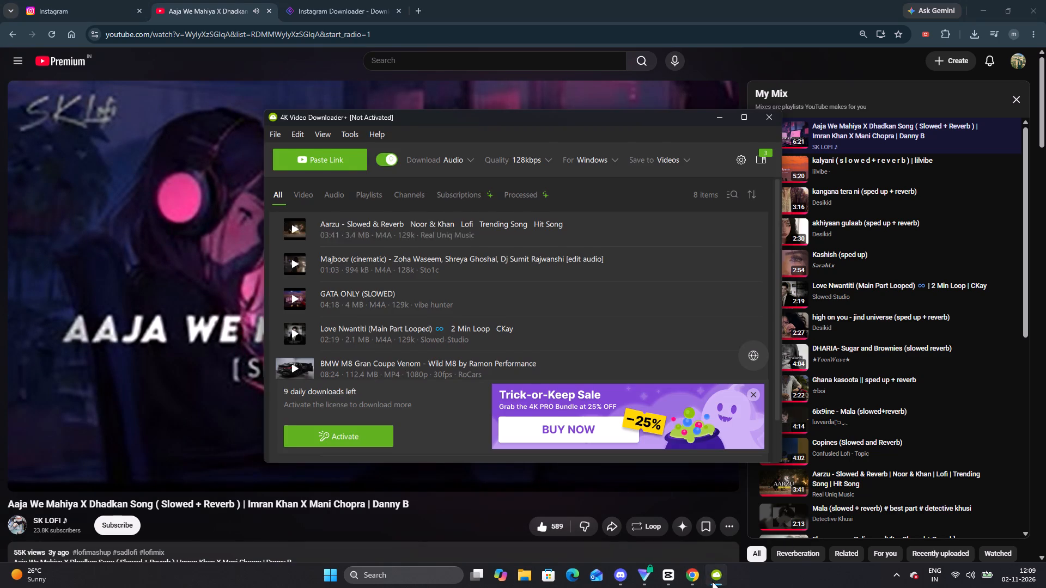
click(674, 576)
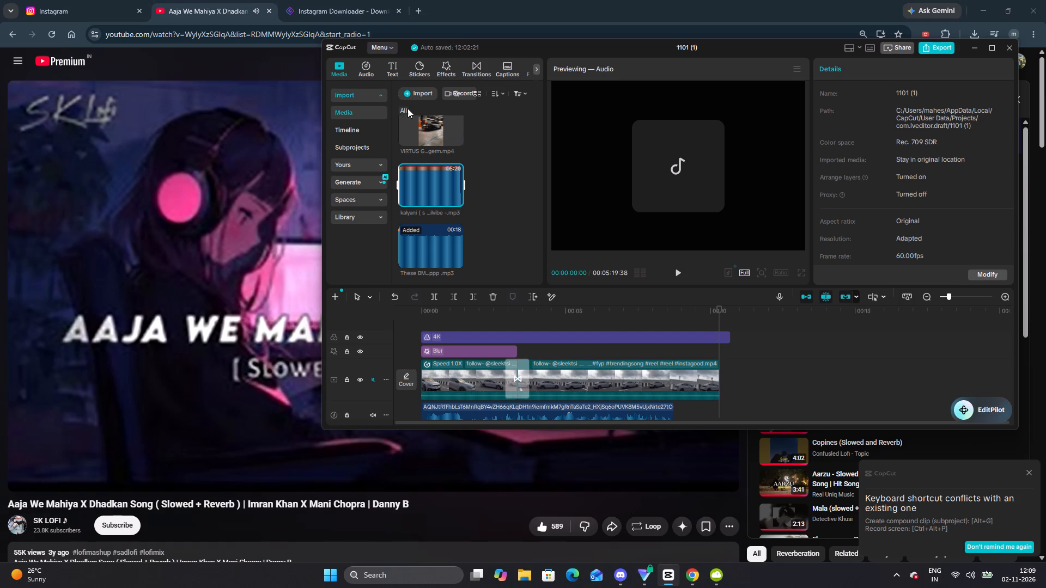
click(417, 92)
click(425, 117)
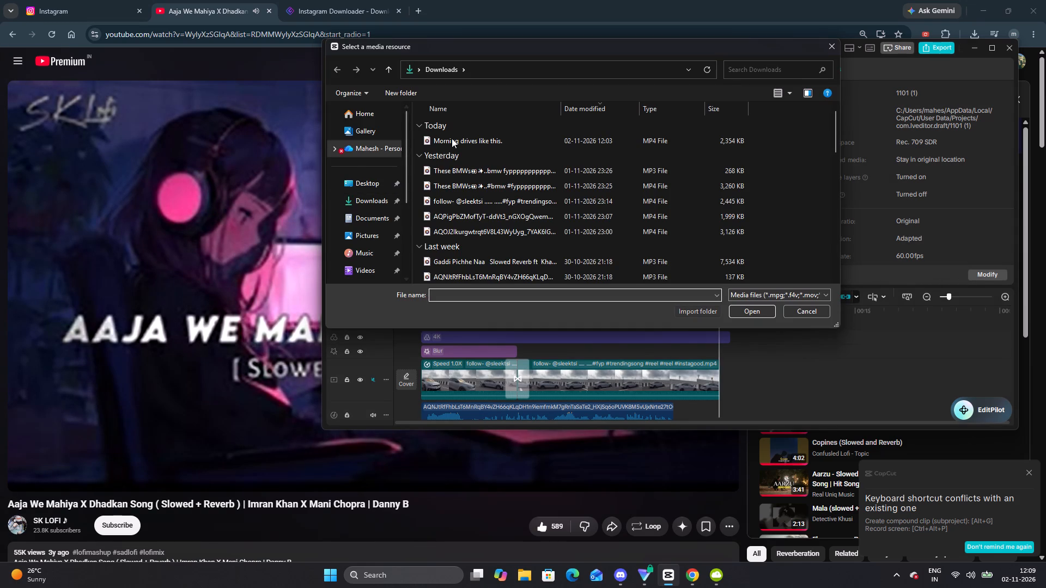
click(374, 264)
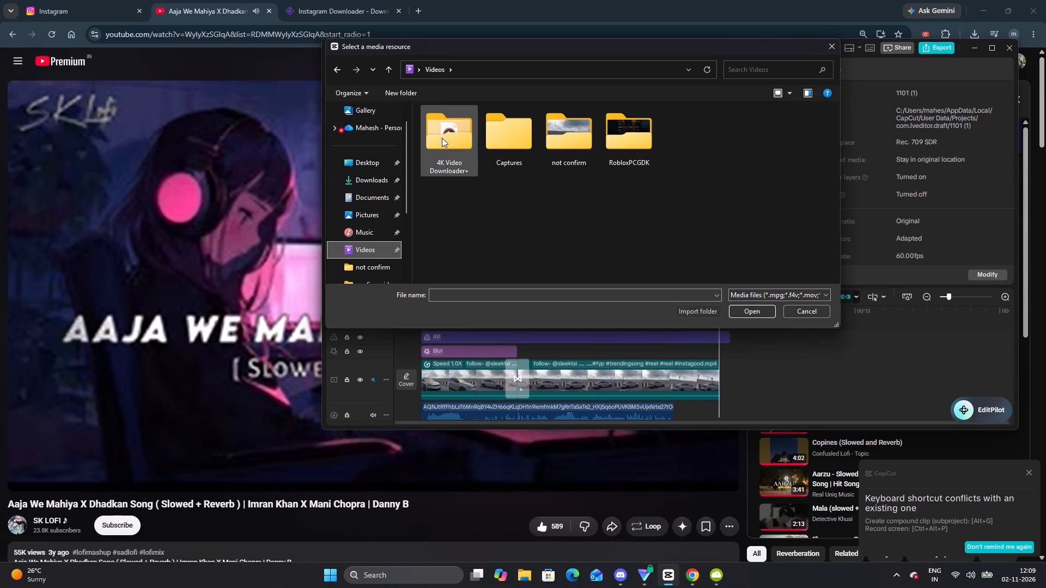
double_click(442, 138)
click(481, 124)
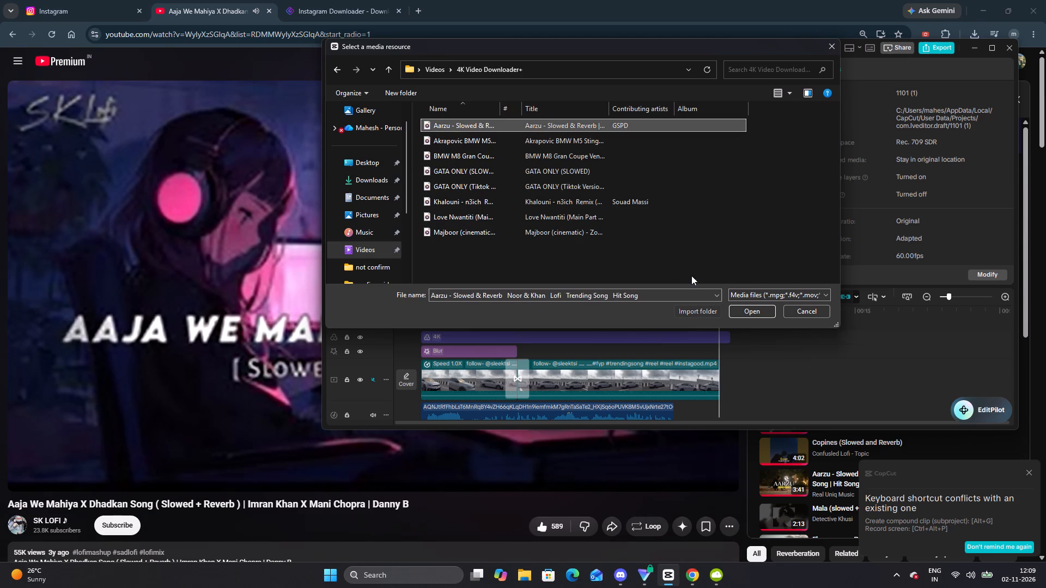
click(744, 312)
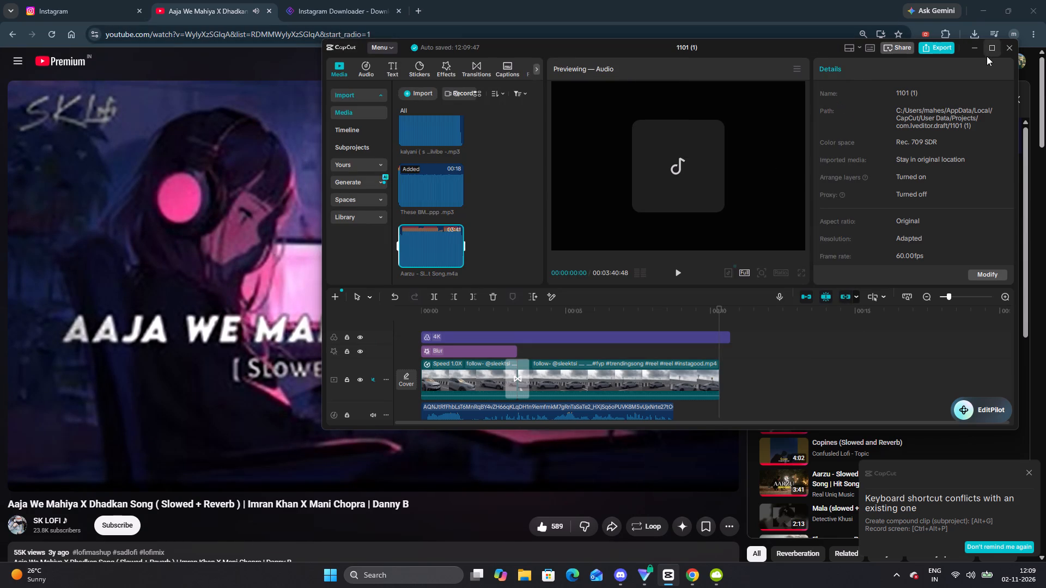
Pause the Aaja We Mahiya X Dhadkan video on YouTube and close the browser.
click(196, 177)
click(927, 0)
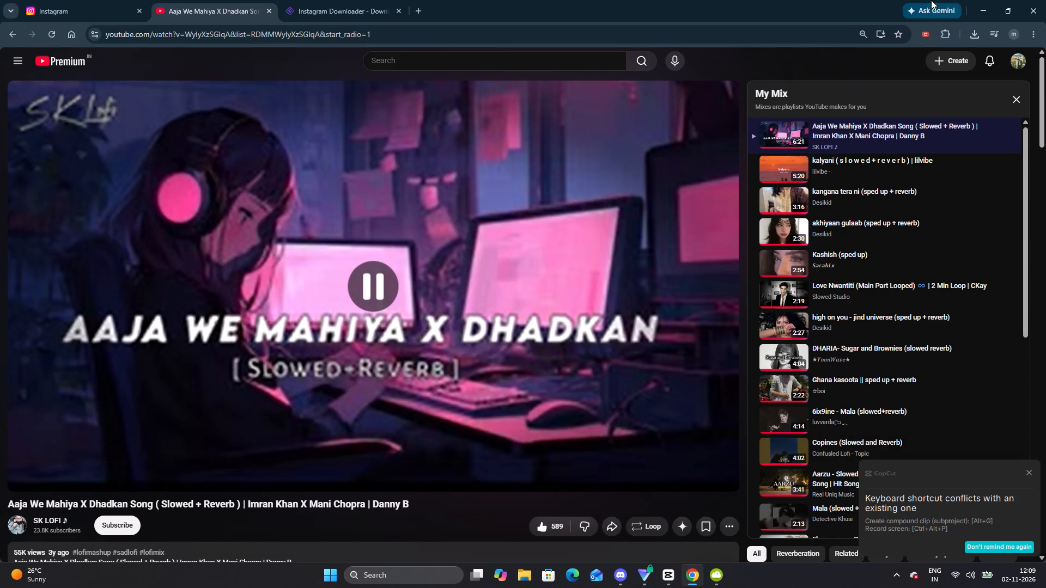
click(1045, 0)
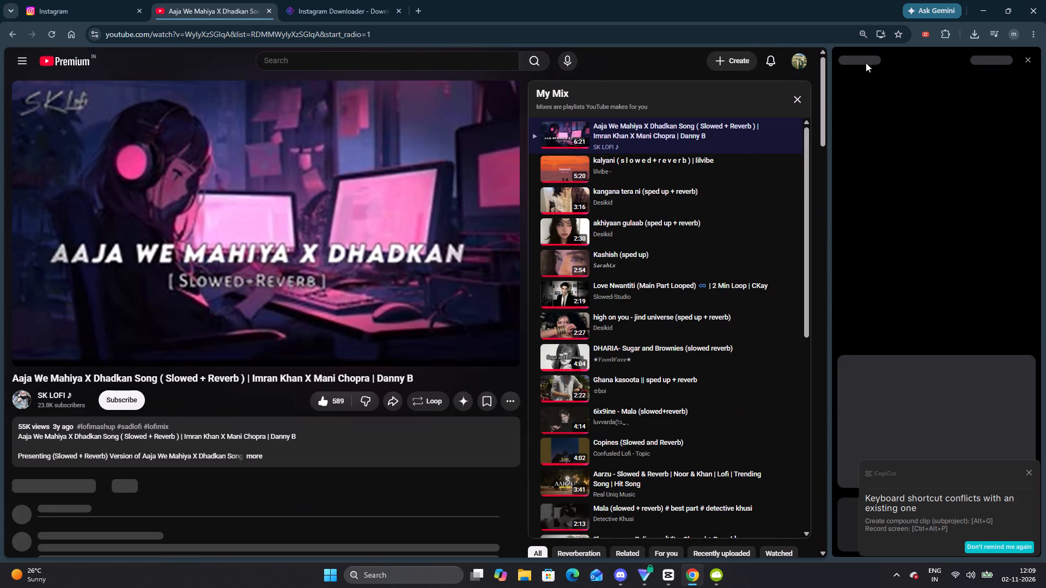
click(1045, 3)
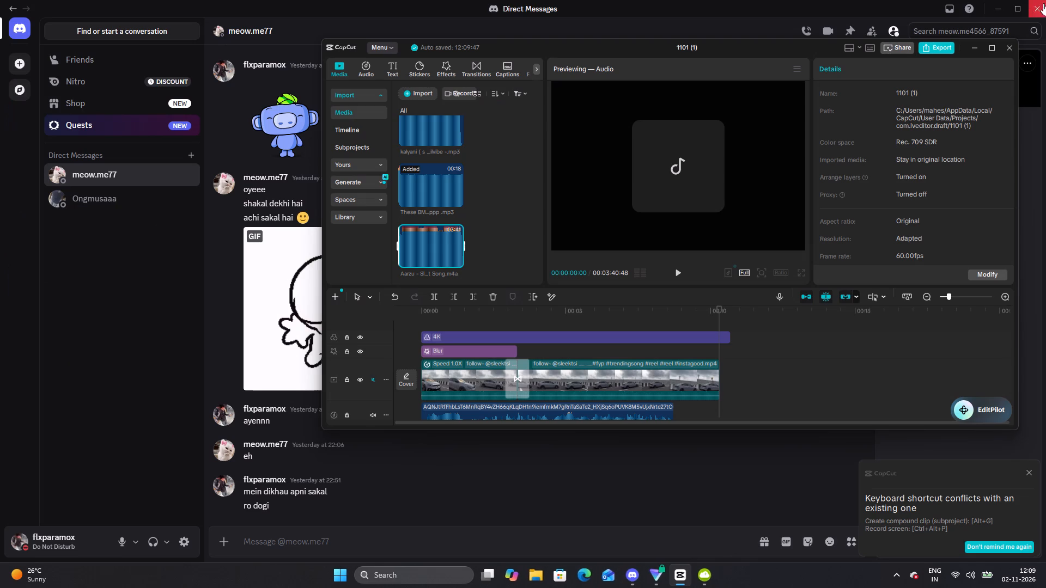
Maximize the CapCut window and play the timeline from the start to review the edit.
double_click(821, 42)
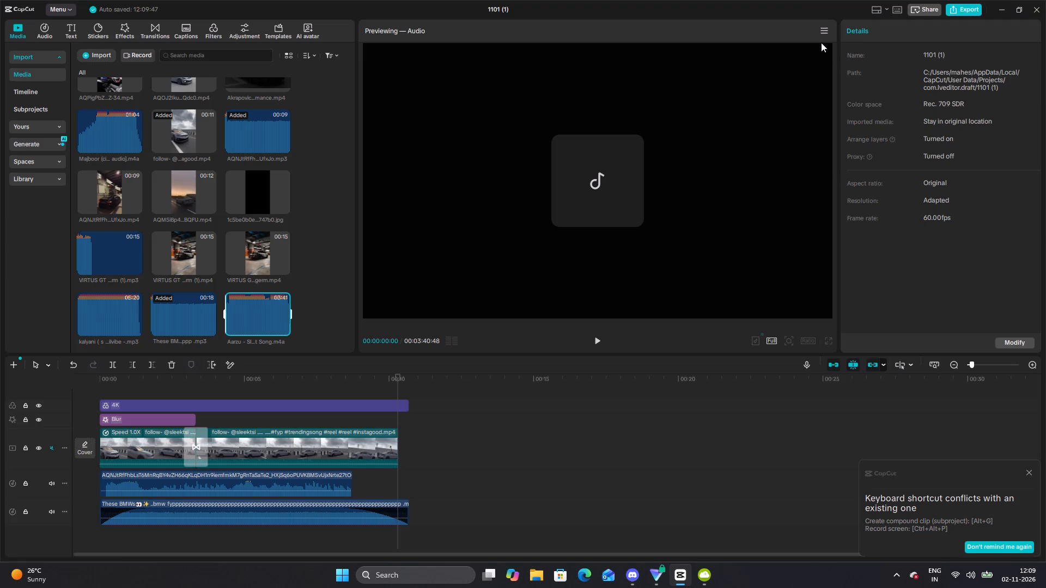
triple_click(115, 388)
click(115, 388)
double_click(121, 394)
drag(121, 394, 83, 385)
key(space)
key(space)
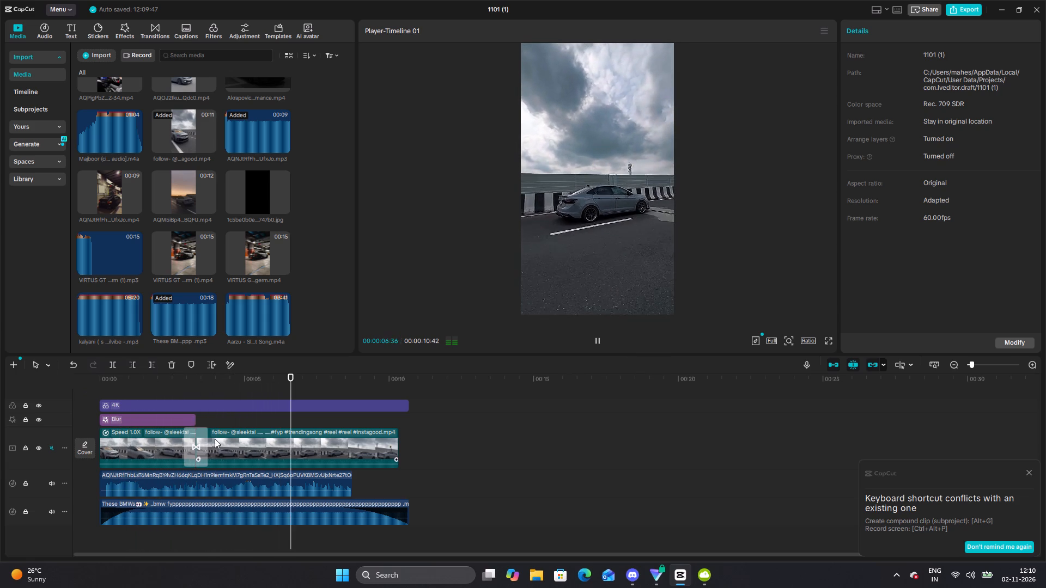
Inspect the Blur effect's last keyframe and replay the timeline's opening to review the blur.
click(186, 420)
click(196, 420)
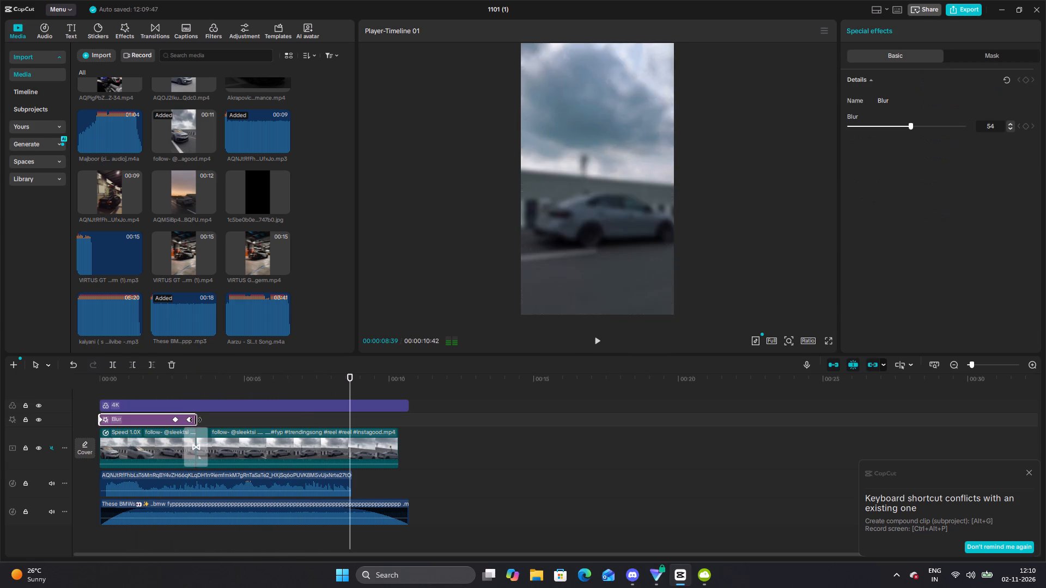
triple_click(101, 382)
key(space)
key(space)
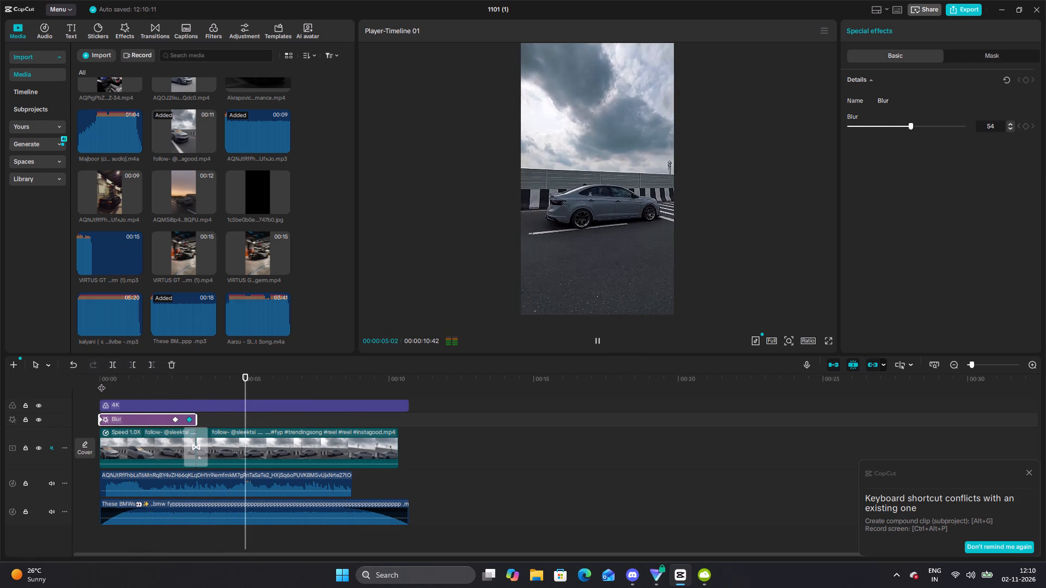
click(116, 392)
drag(116, 391, 110, 391)
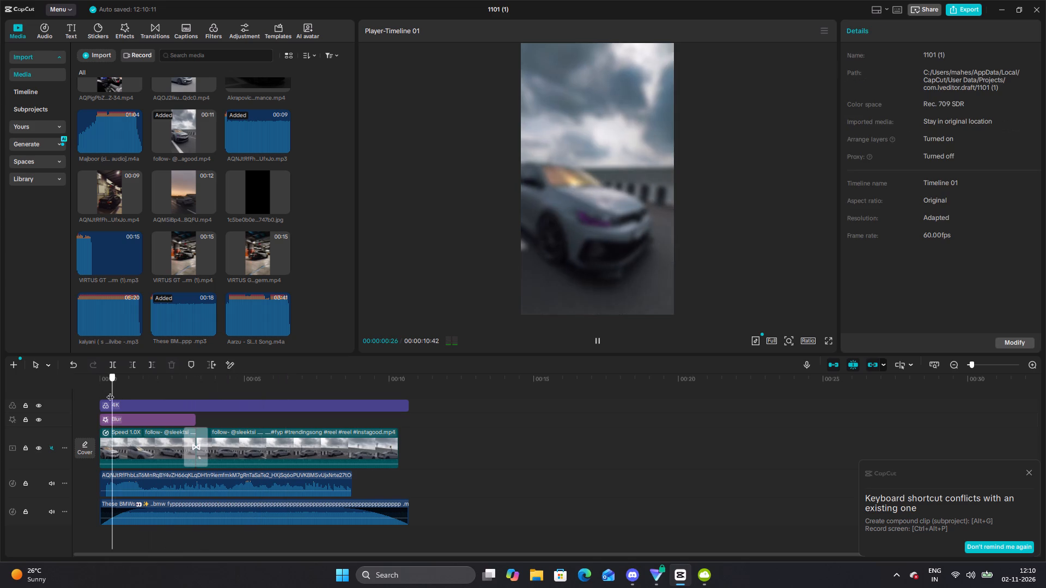
drag(110, 391, 98, 391)
Set the Blur effect's keyframe at 00:00:02:37 to a blur strength of 54.
click(132, 425)
click(101, 419)
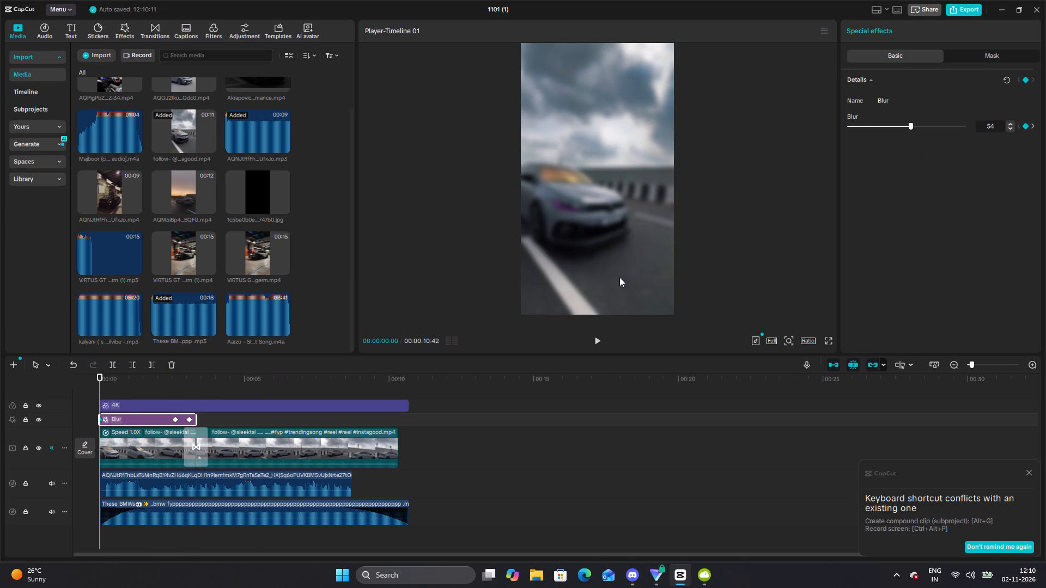
click(175, 418)
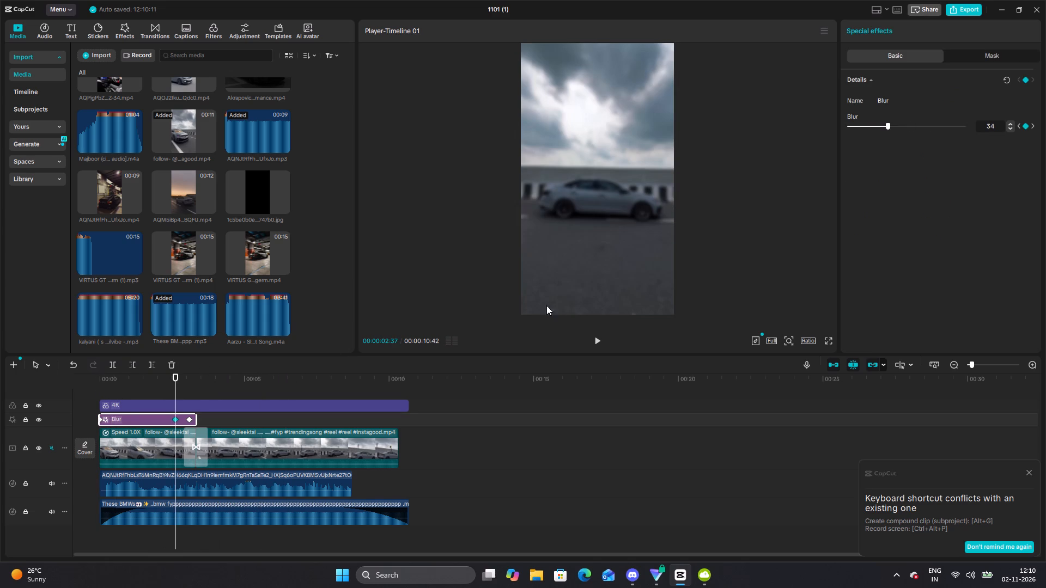
drag(890, 126, 911, 126)
drag(911, 126, 912, 126)
Add a keyframe at 00:00:03:20, the end of the Blur effect, and set its blur strength to 0.
click(188, 419)
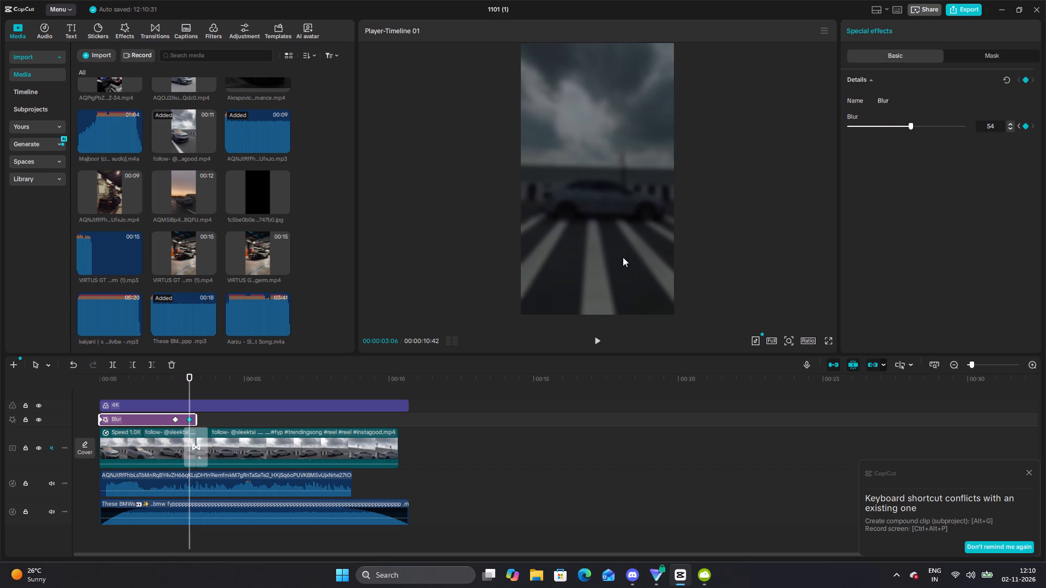
drag(189, 388, 193, 389)
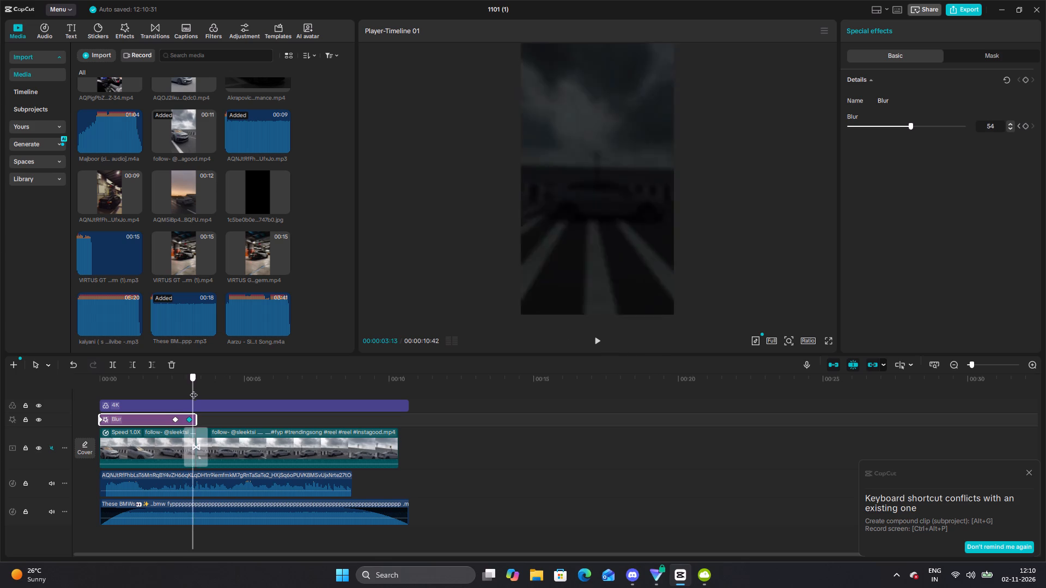
drag(193, 389, 195, 390)
click(1022, 81)
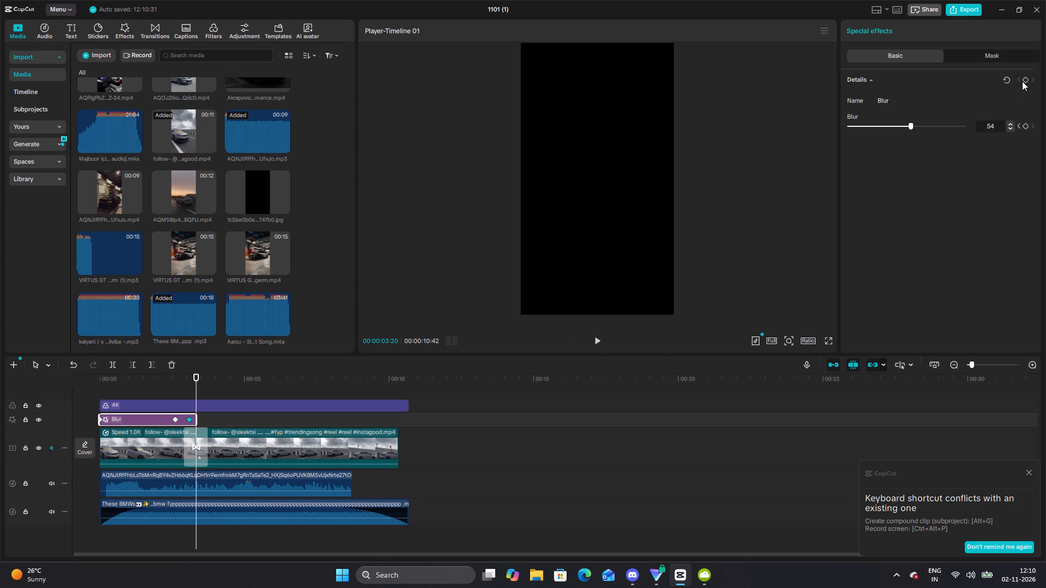
click(1024, 80)
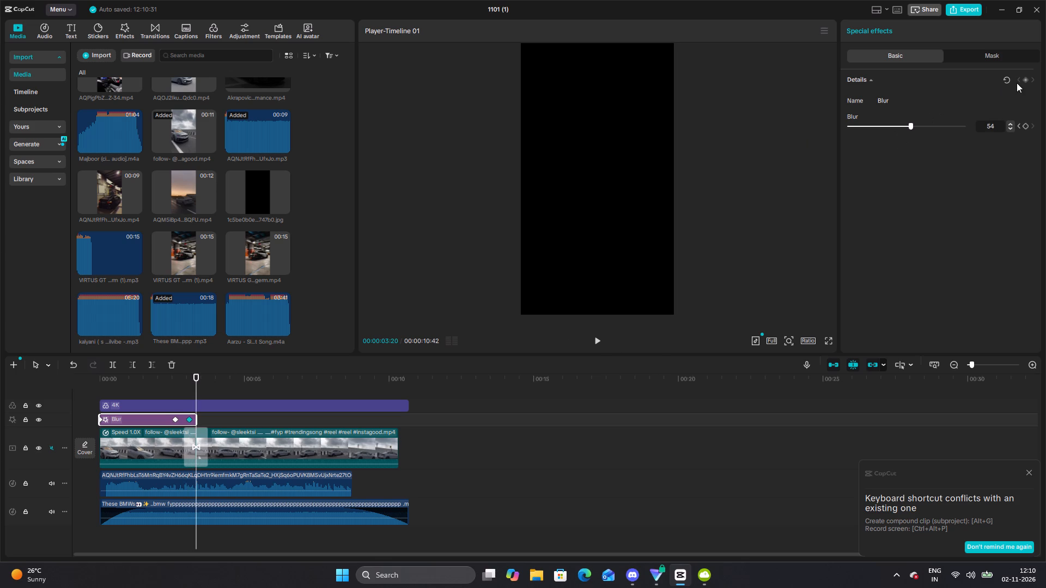
click(1026, 81)
drag(908, 129, 861, 126)
drag(861, 126, 690, 128)
Play the timeline from the start to review the revised blur, and return to the beginning.
double_click(92, 386)
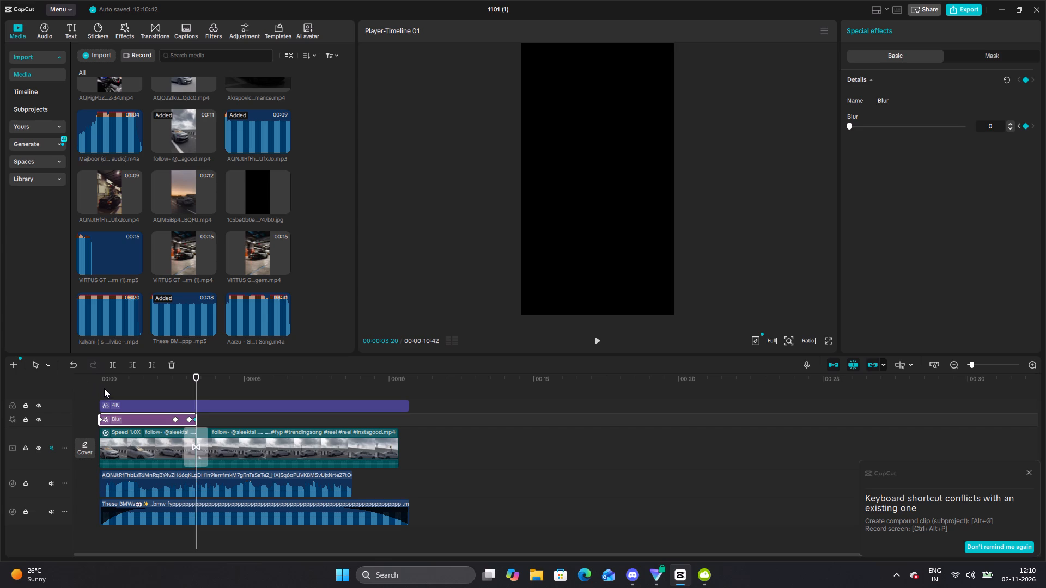
click(108, 389)
drag(108, 389, 58, 379)
key(space)
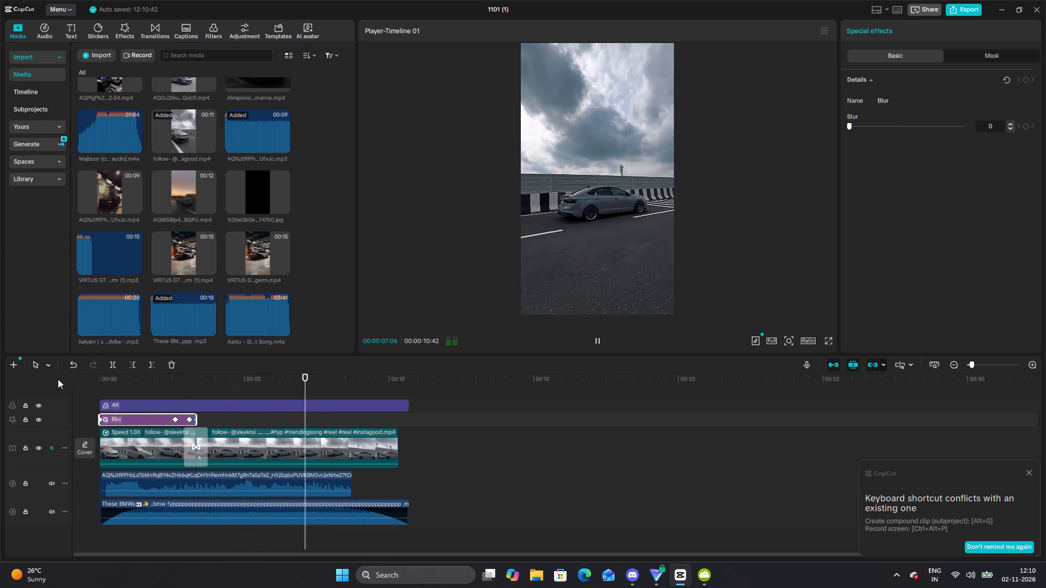
double_click(52, 379)
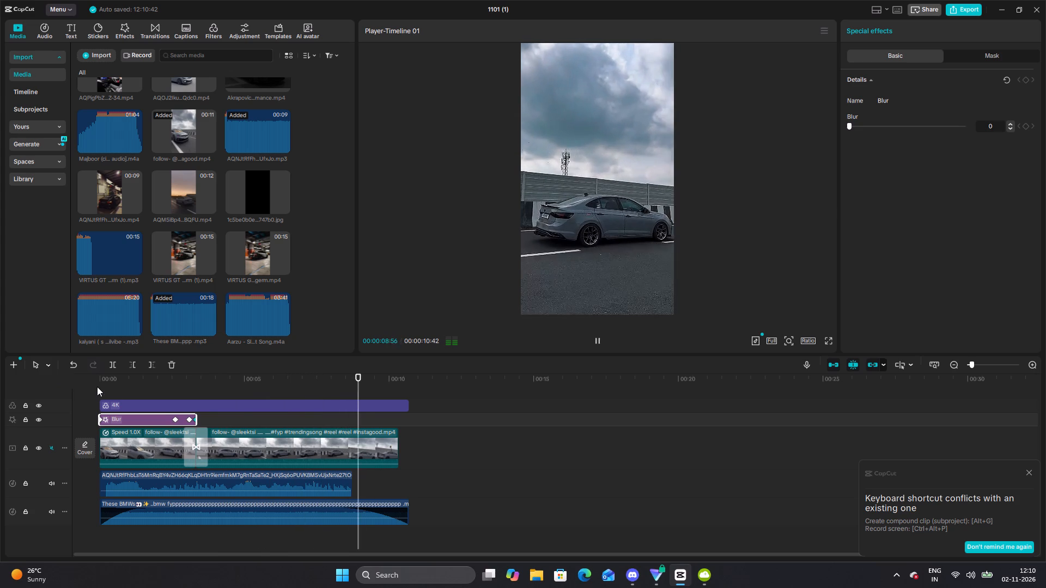
click(110, 390)
drag(110, 390, 53, 378)
Watch the whole edit from start to end in full screen, and leave full screen.
click(824, 346)
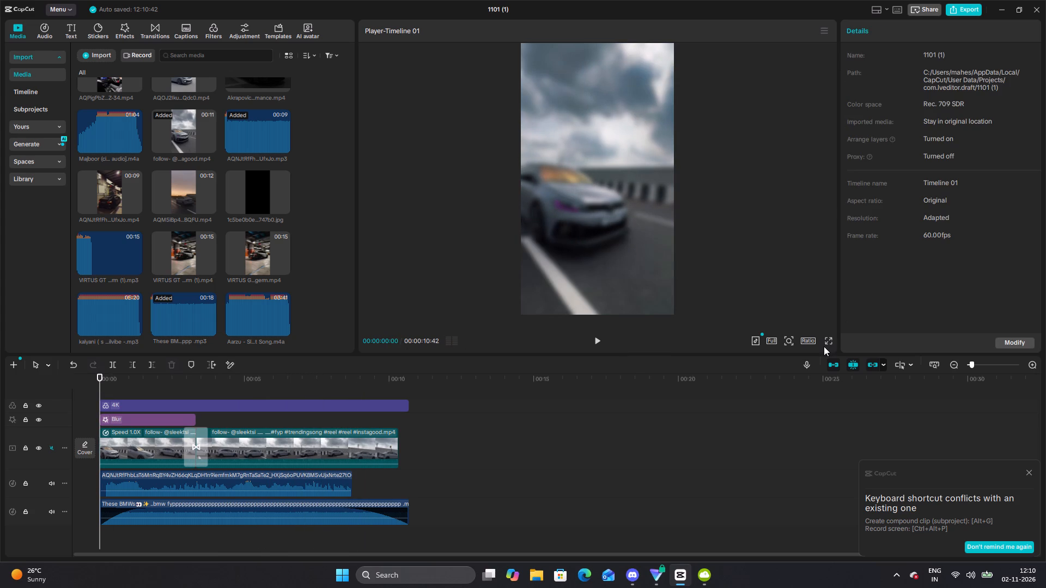
click(827, 344)
key(space)
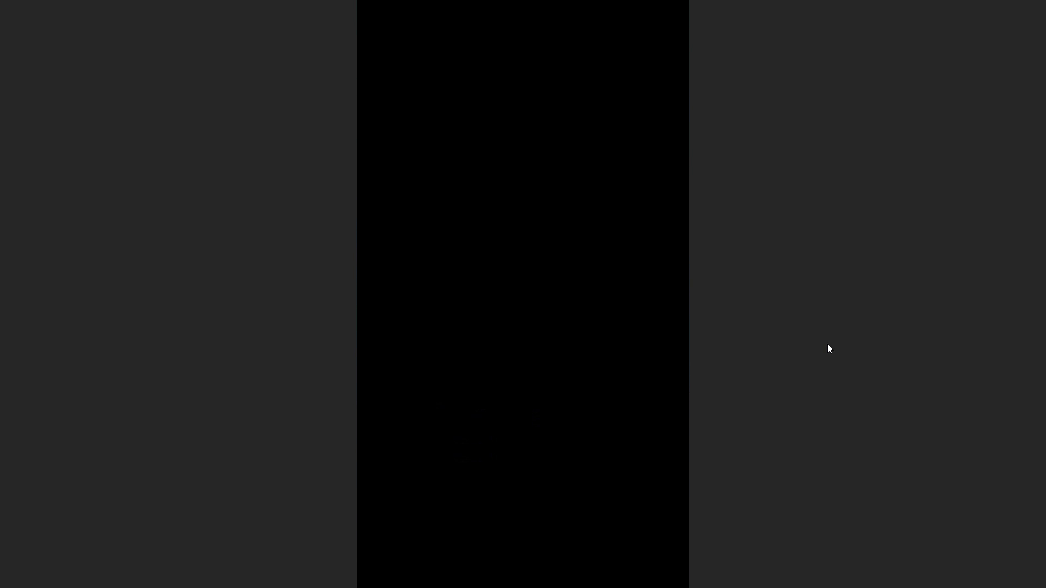
key(Escape)
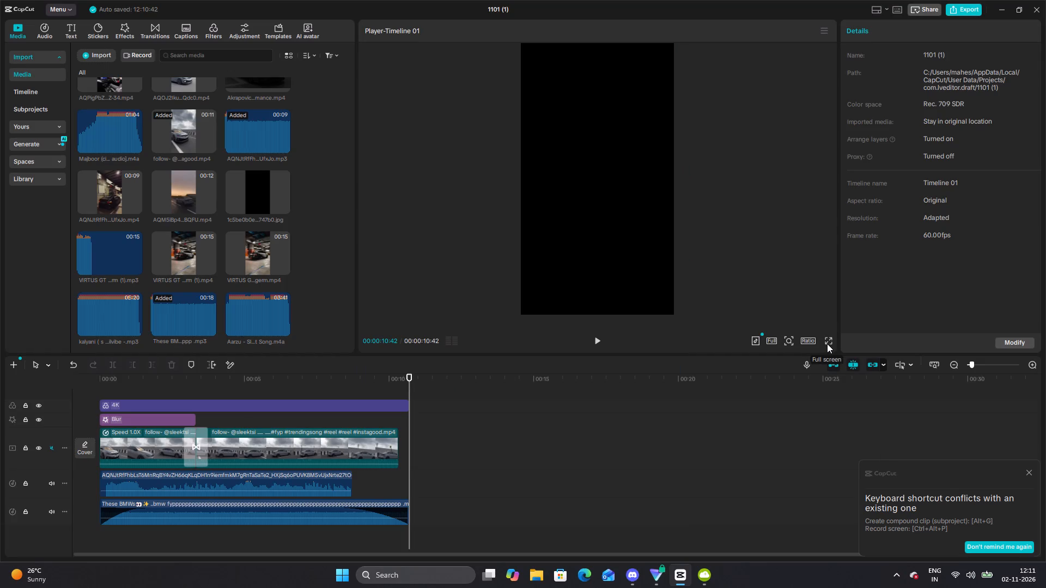
Export the video as a 1080P H.264 mp4 at 60fps, and dismiss the sharing options.
click(959, 4)
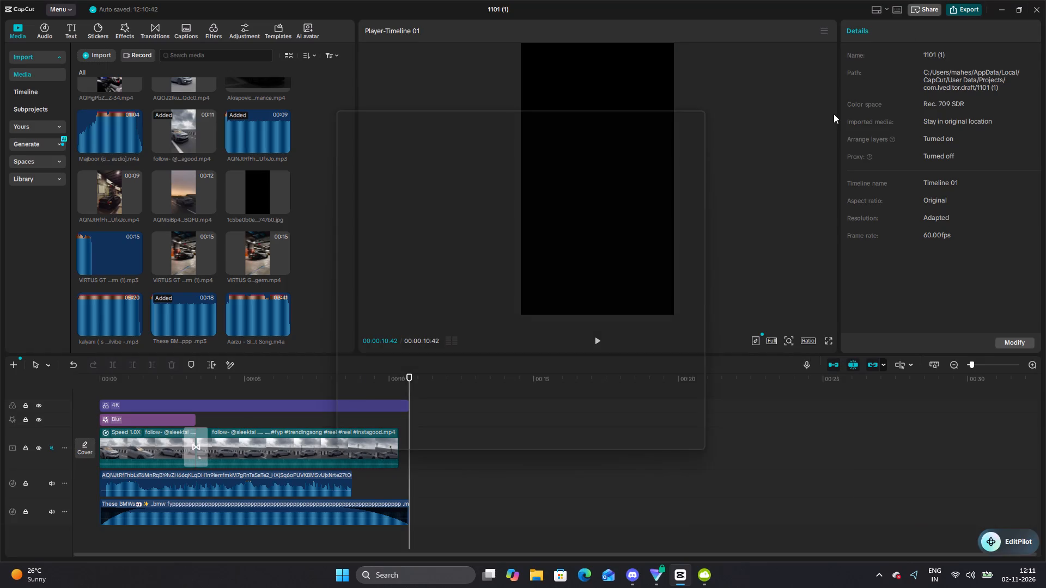
click(648, 450)
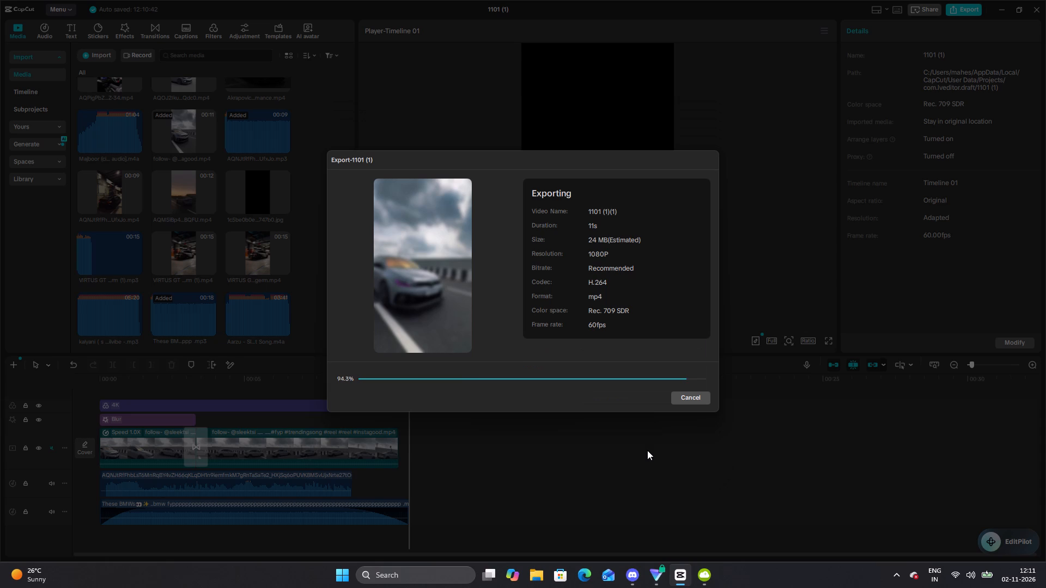
click(691, 435)
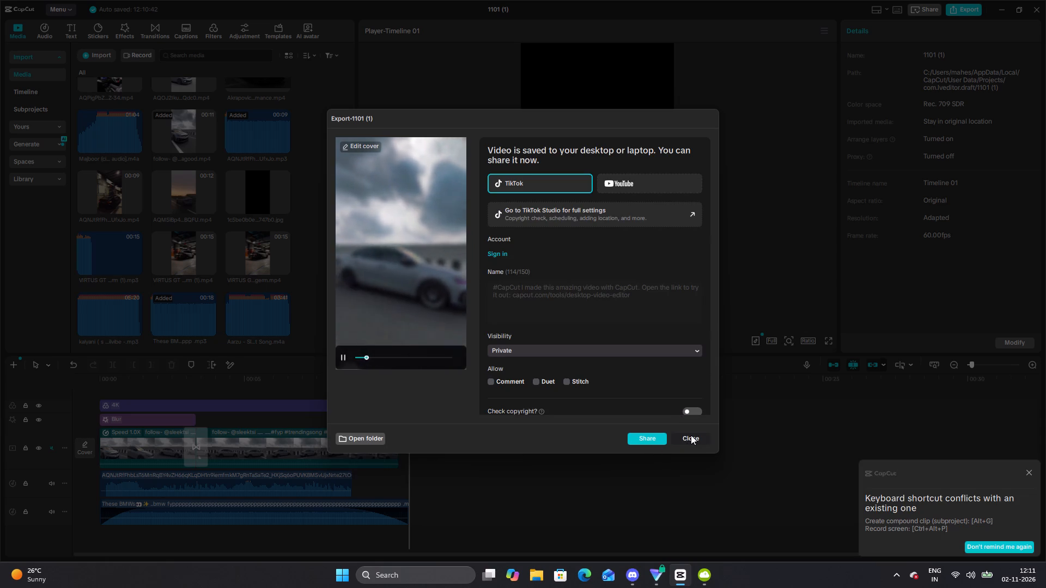
Replay the whole timeline from the start, and move the playhead back to about 00:00:00:33.
click(162, 382)
drag(162, 382, 90, 372)
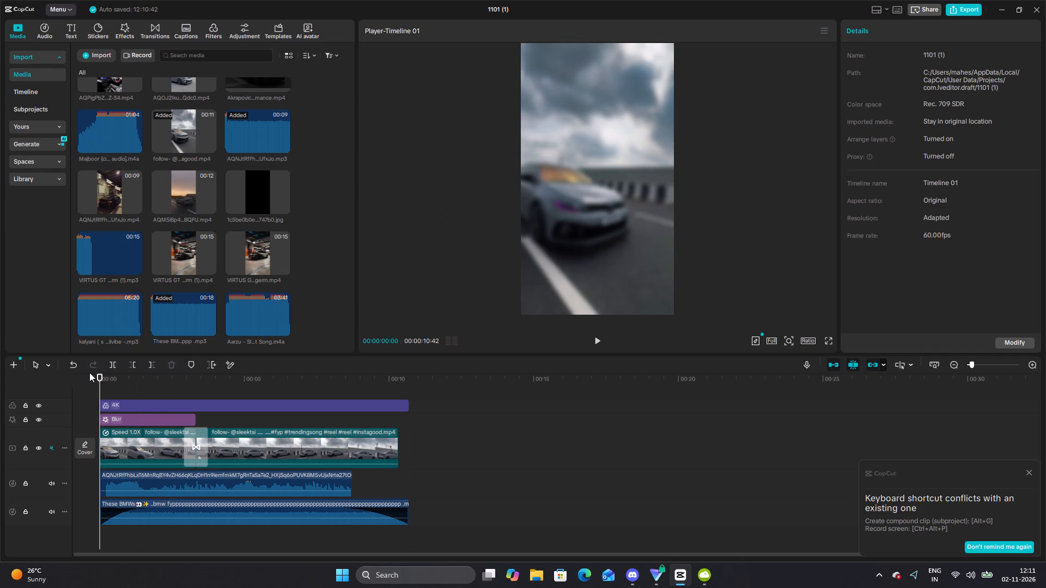
key(space)
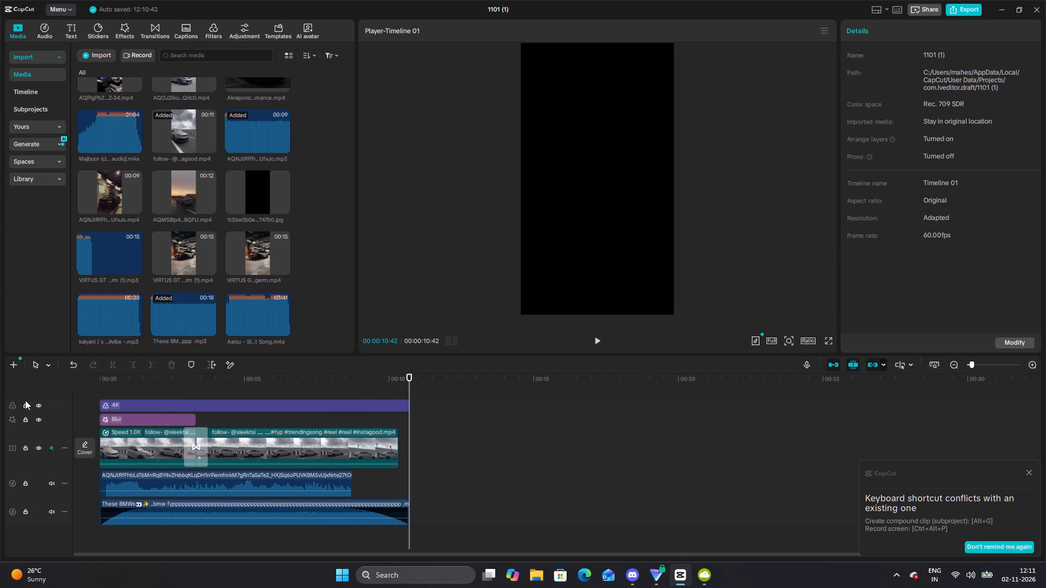
click(115, 373)
drag(115, 373, 114, 373)
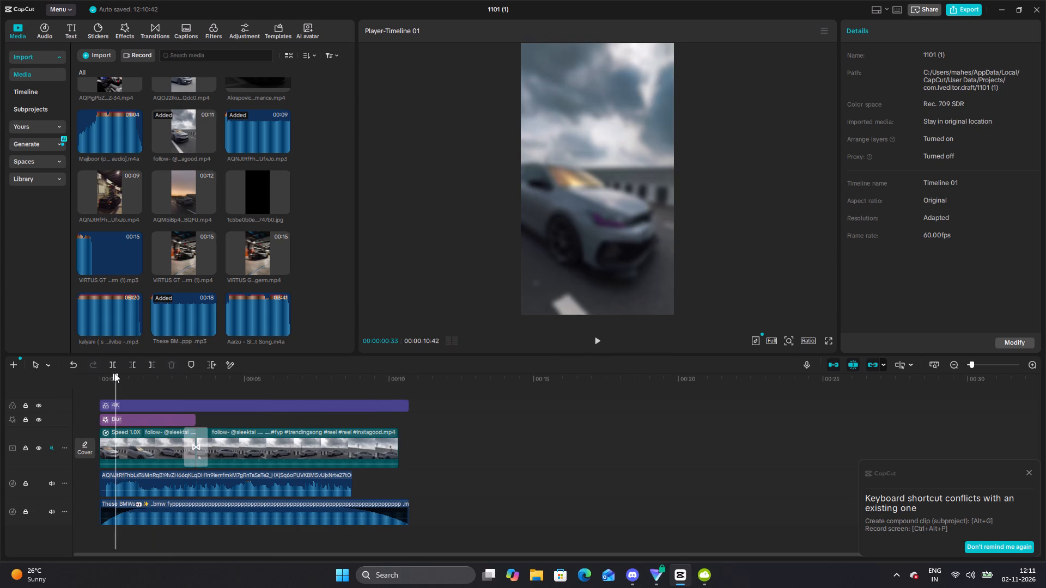
Return the playhead to the timeline's start and audition the Majboor, AQNJtRfFh and kalyani audio files in the media library.
drag(114, 373, 0, 384)
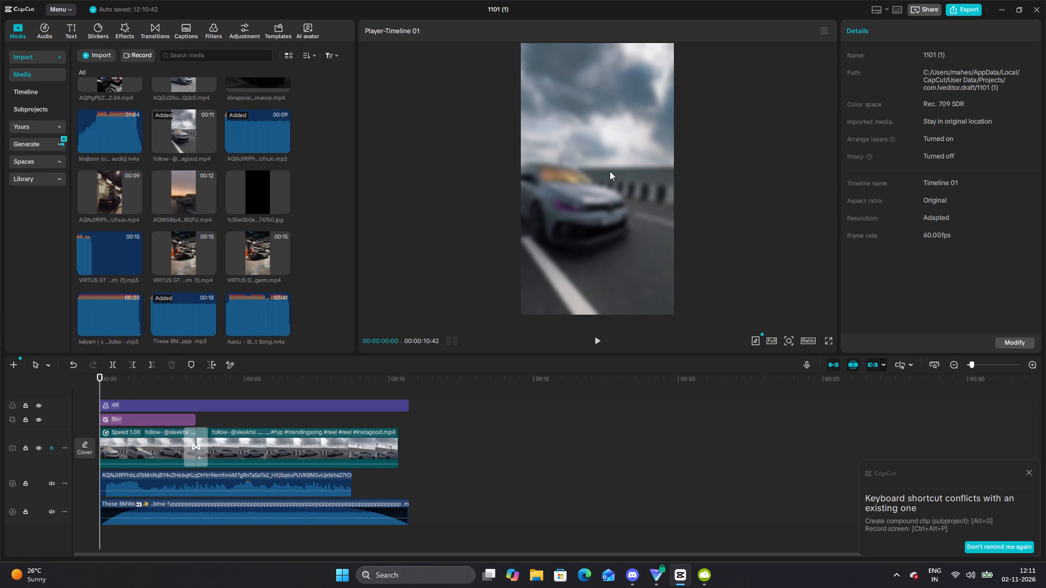
click(112, 150)
key(space)
key(space)
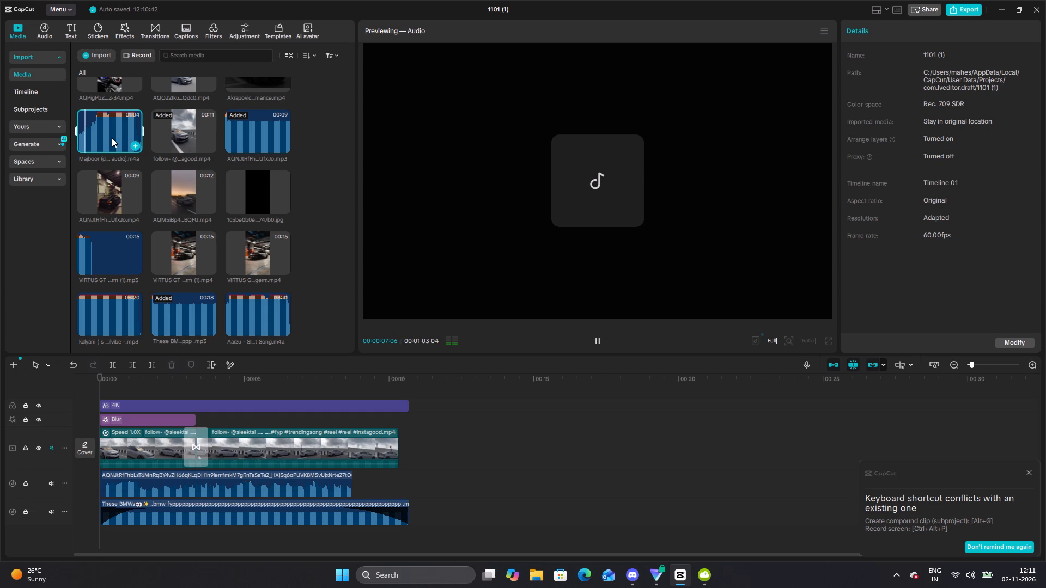
click(97, 131)
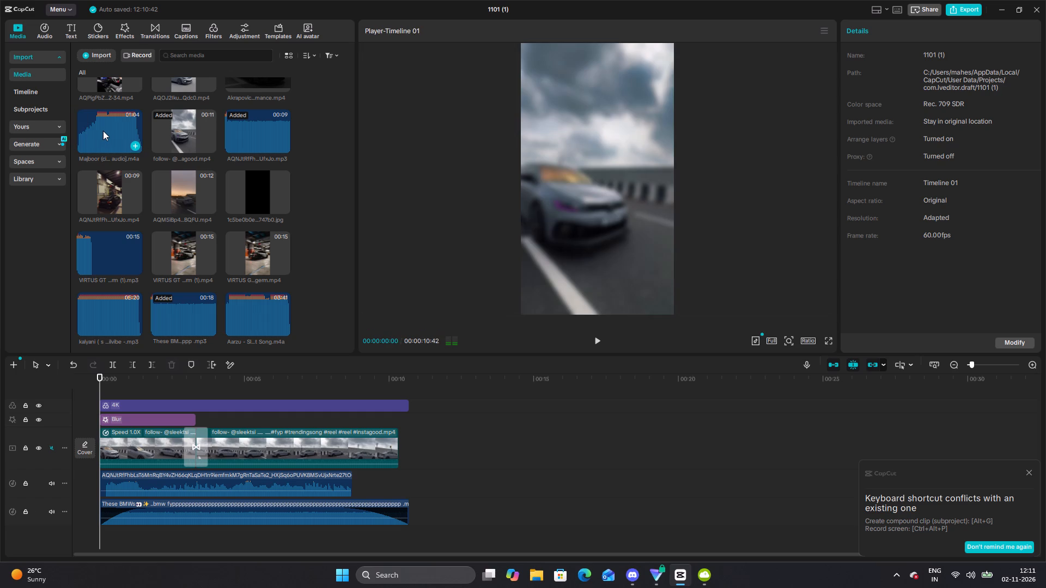
click(103, 131)
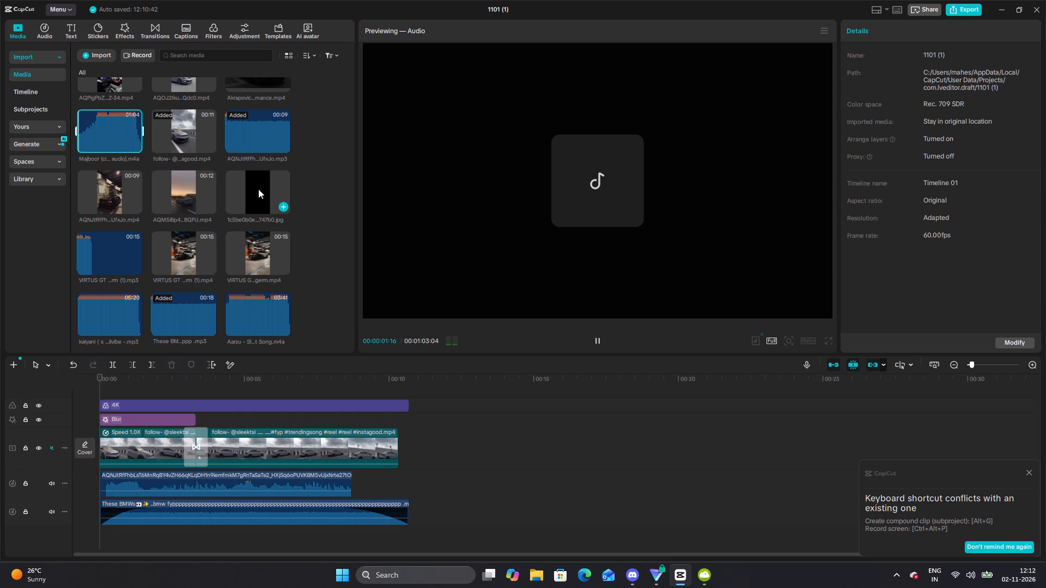
click(246, 127)
click(105, 314)
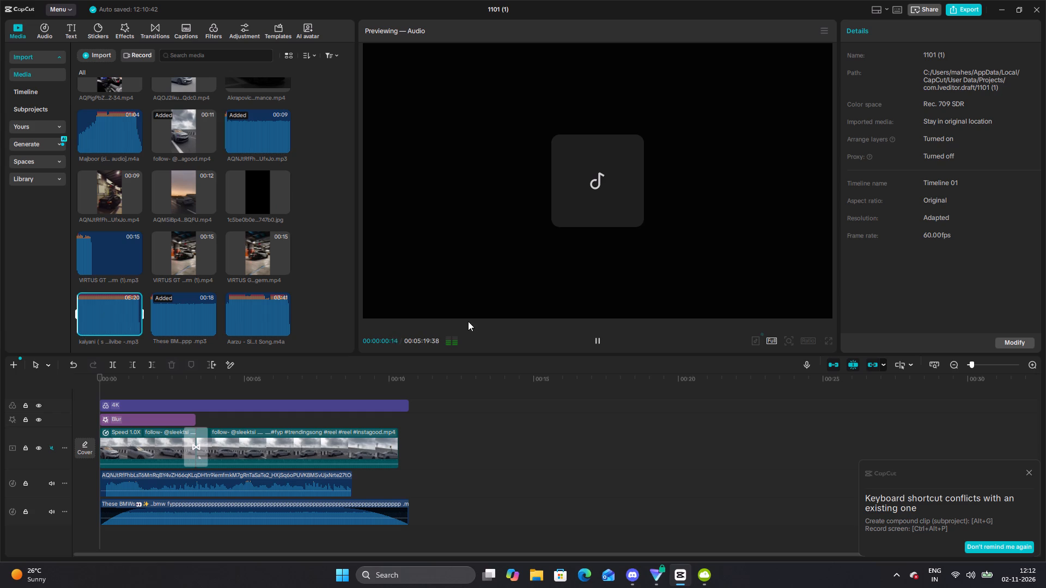
Add the kalyani (slowed + reverb) mp3 at the timeline's start on a new audio track below the existing ones.
drag(113, 320, 78, 550)
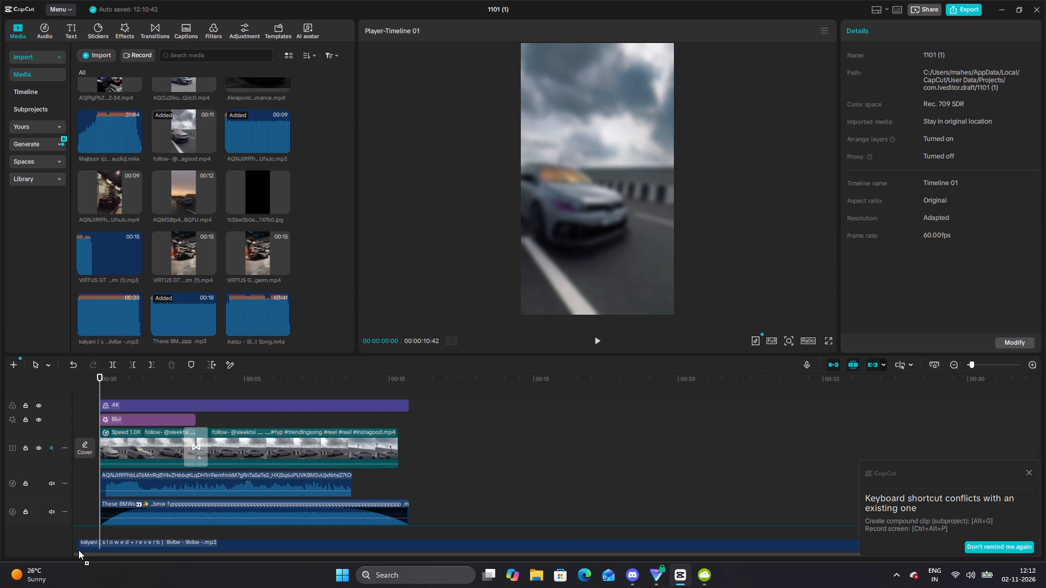
drag(78, 550, 80, 548)
Listen to the kalyani song at several points up to about 00:02:50 to choose the section to use.
click(528, 478)
key(space)
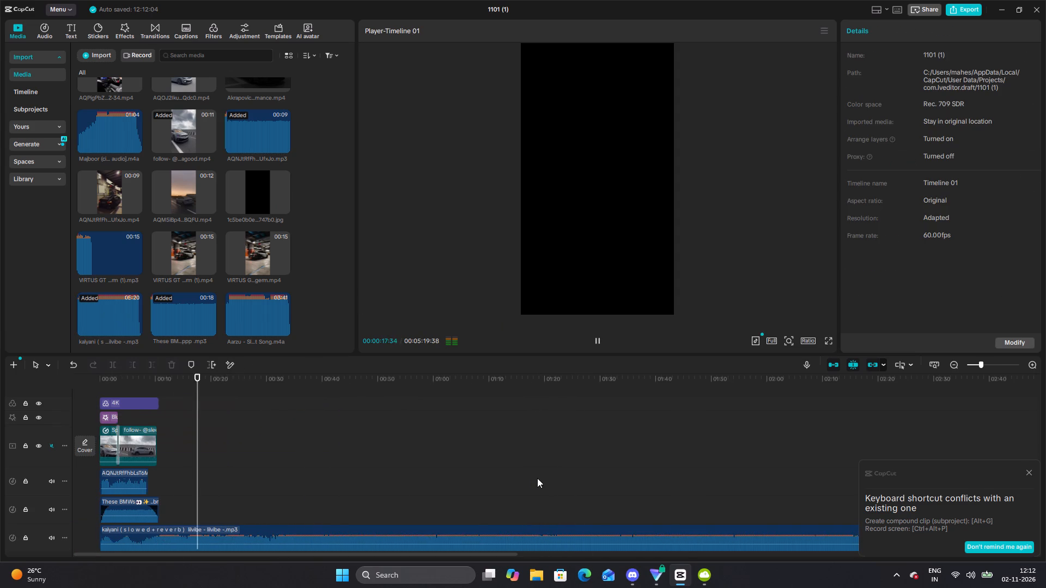
click(239, 457)
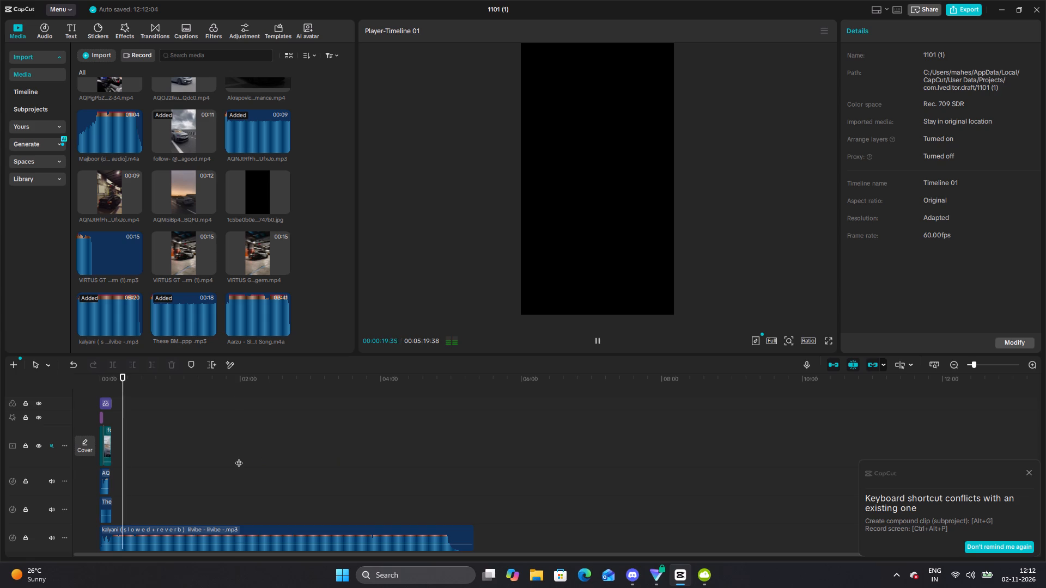
key(space)
click(268, 461)
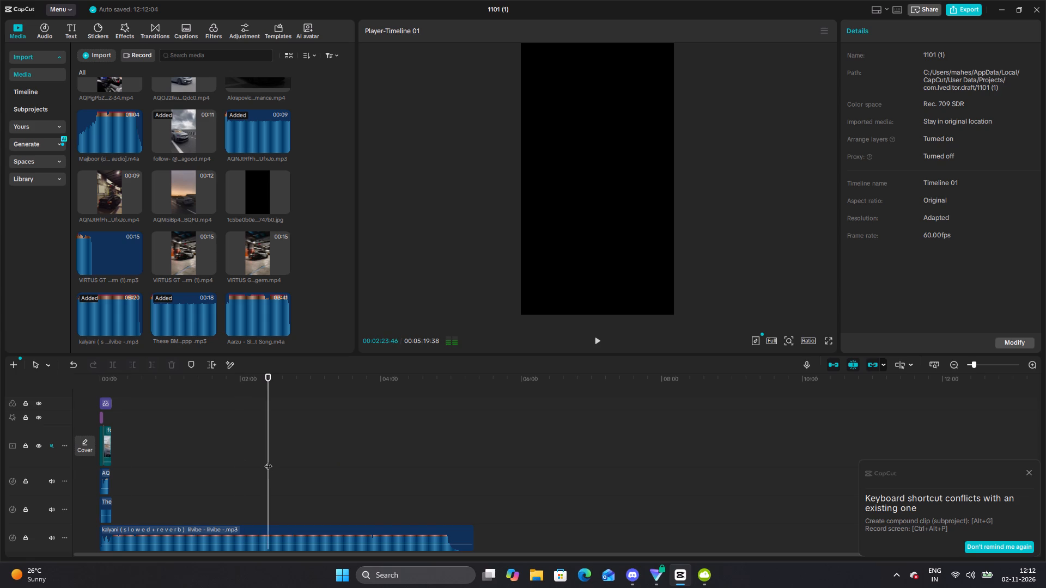
key(space)
key(Right)
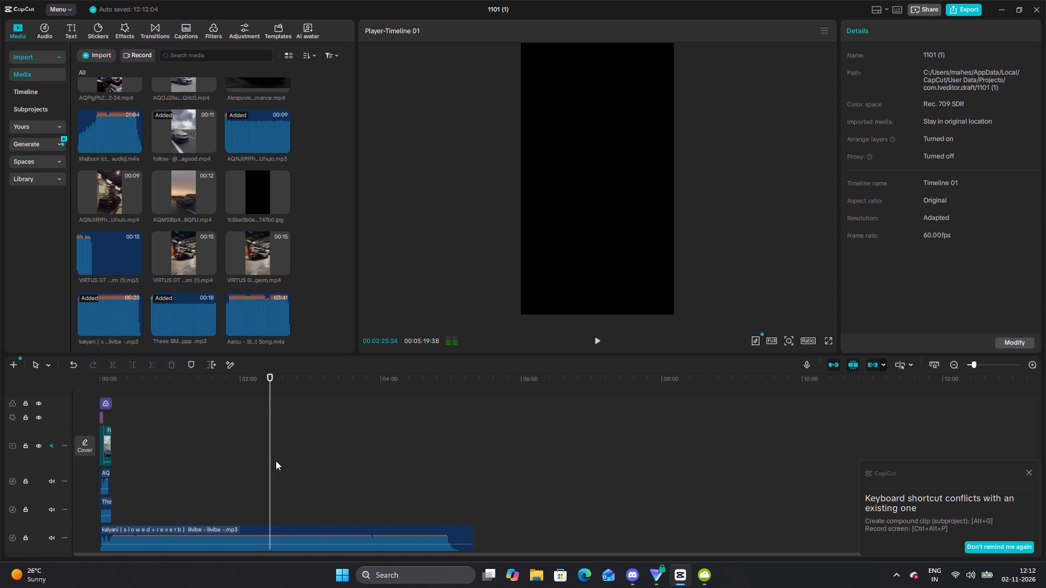
key(space)
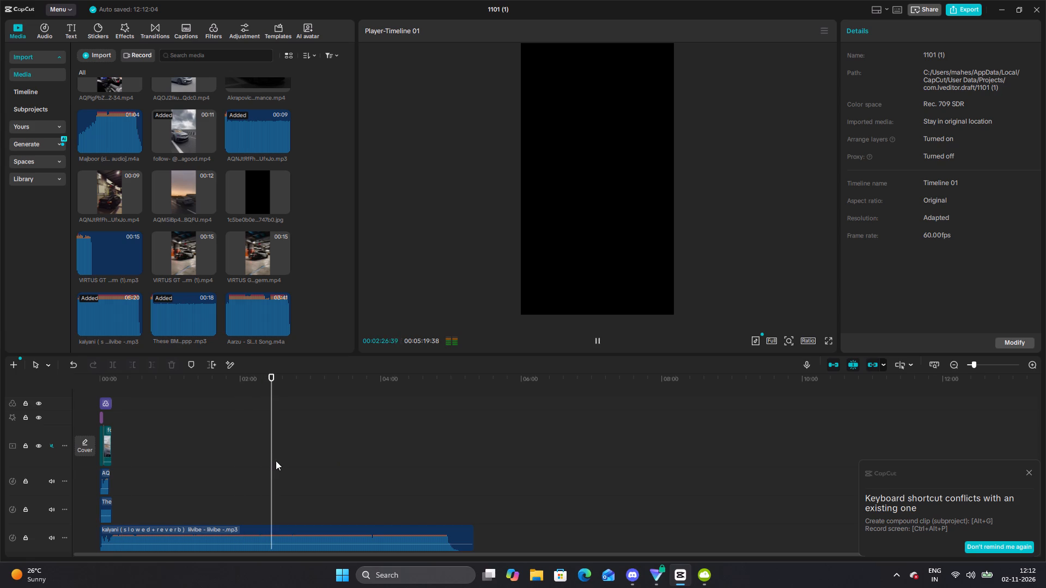
key(Right)
key(Right)
key(Right)
key(Right)
key(Right)
key(Right)
key(Right)
key(Right)
key(Right)
key(Right)
key(Right)
key(Right)
key(Right)
key(Right)
key(Right)
key(Right)
key(Right)
key(space)
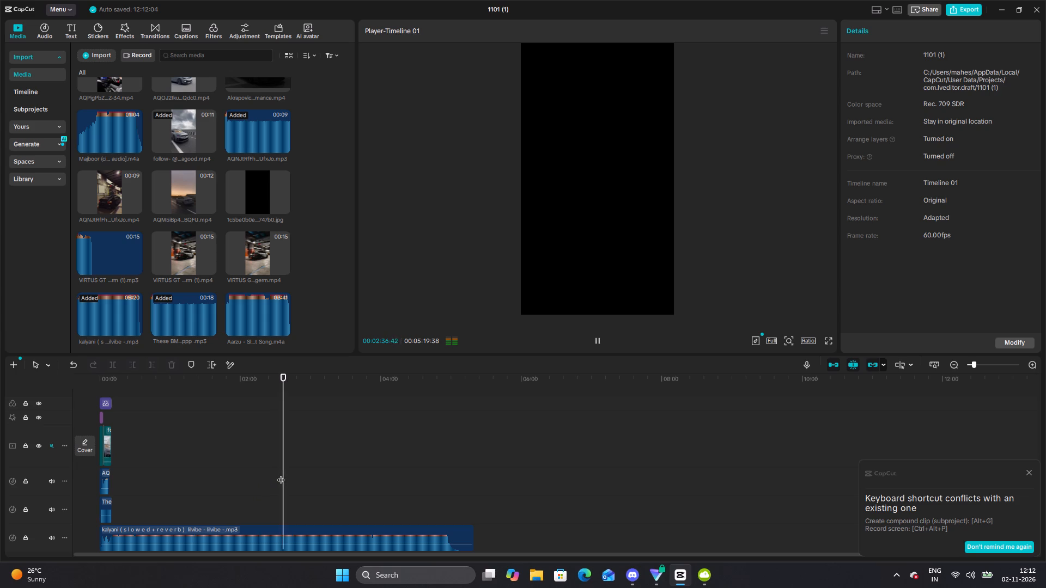
drag(283, 474, 299, 476)
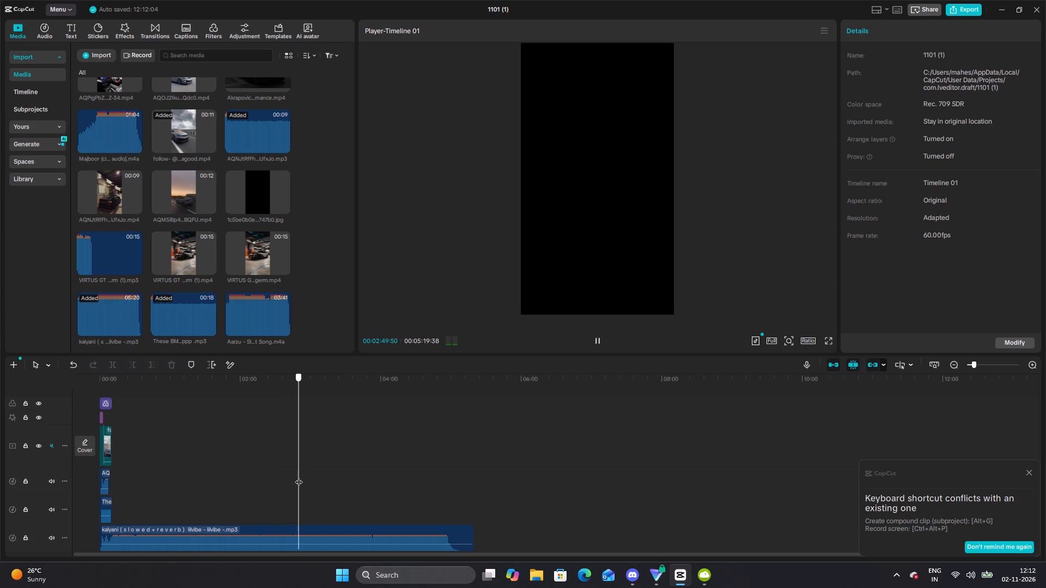
key(space)
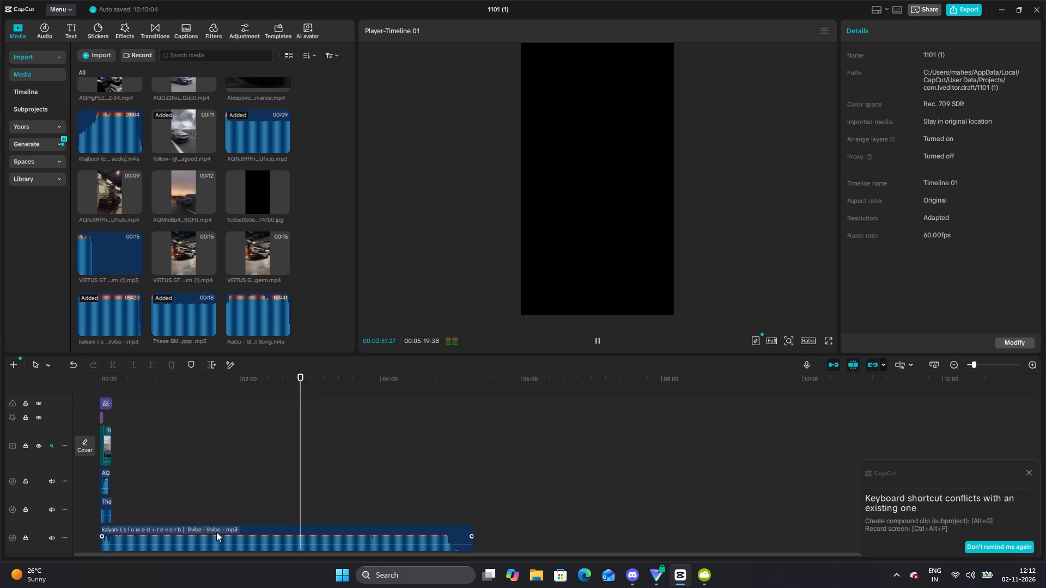
Trim the kalyani clip's start to about 00:02:51 and move the clip to the beginning of the timeline.
click(212, 529)
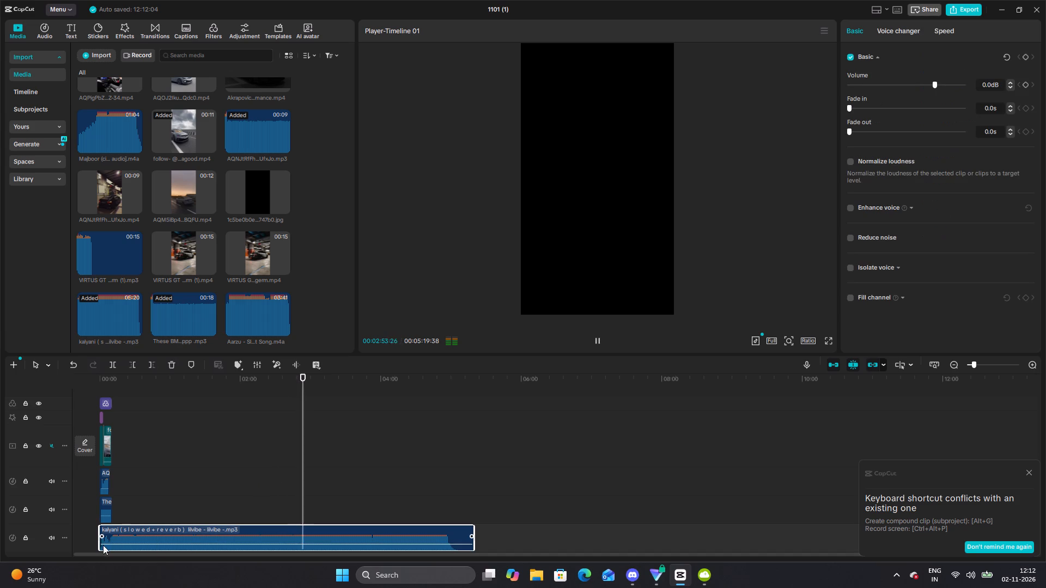
drag(101, 545, 303, 553)
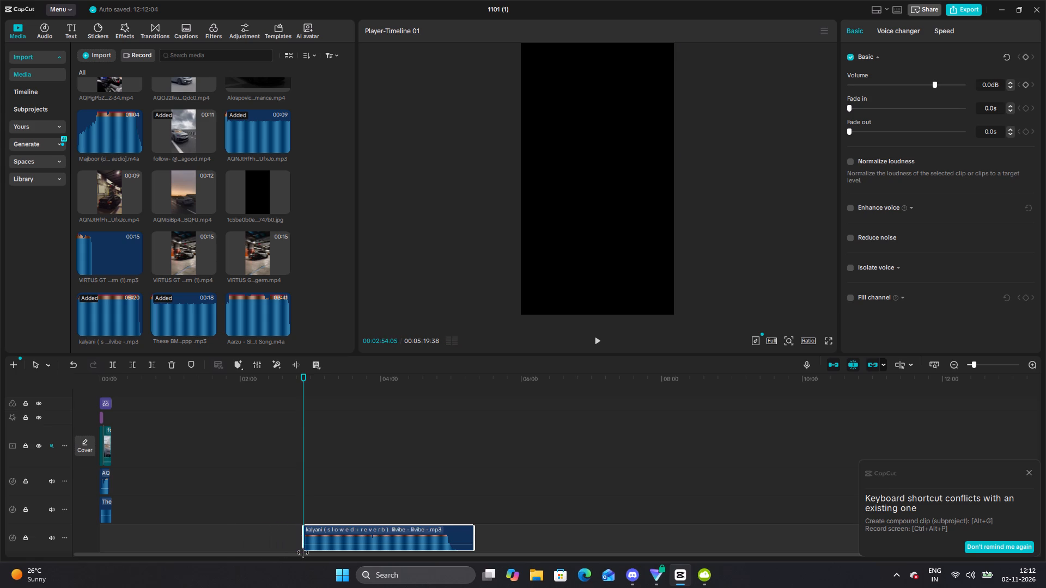
drag(303, 553, 301, 551)
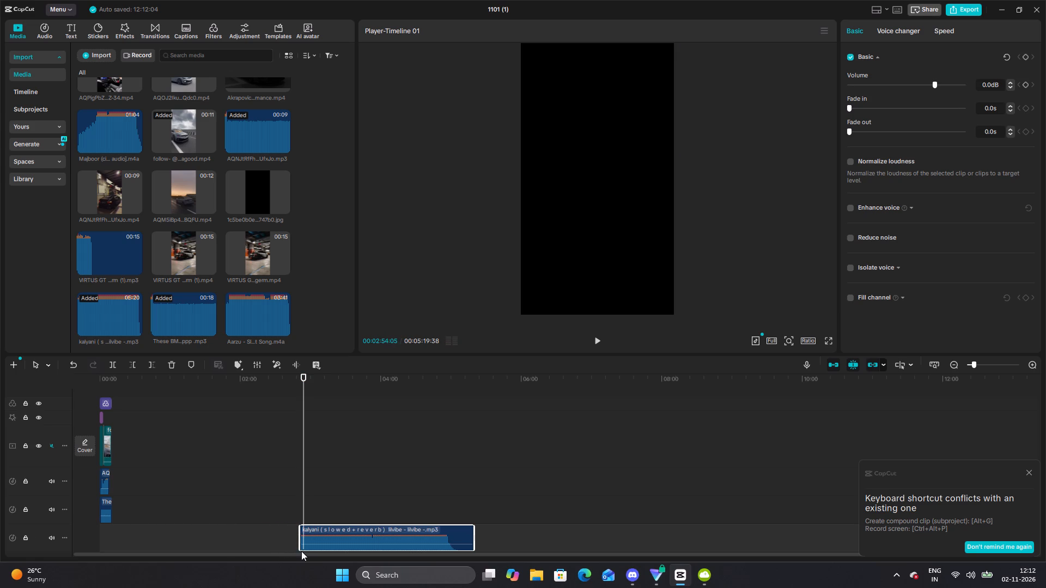
drag(314, 532, 109, 545)
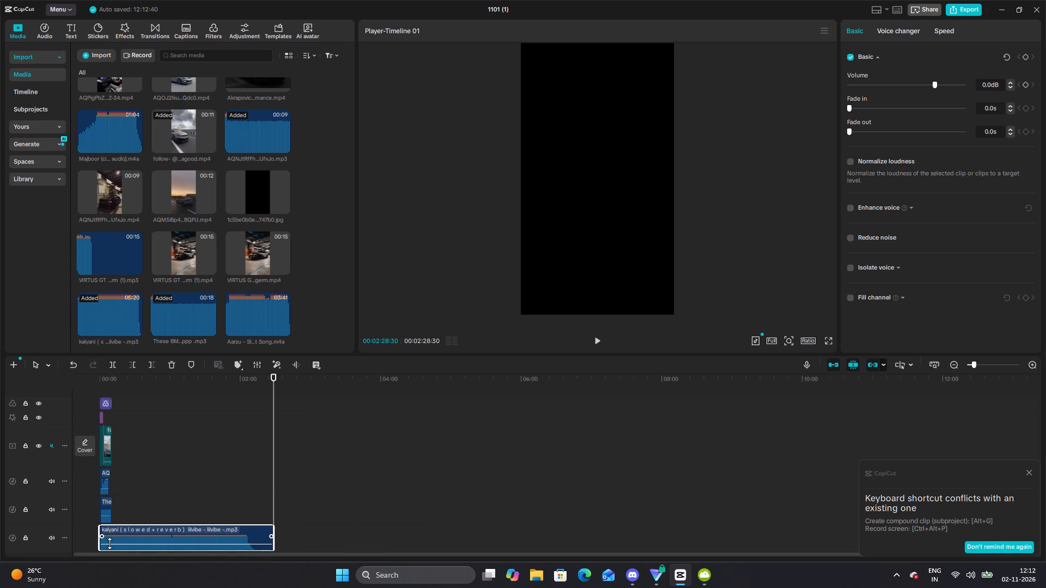
Trim the kalyani clip's end back to 00:00:10:42, level with the end of the 4K layer.
click(421, 561)
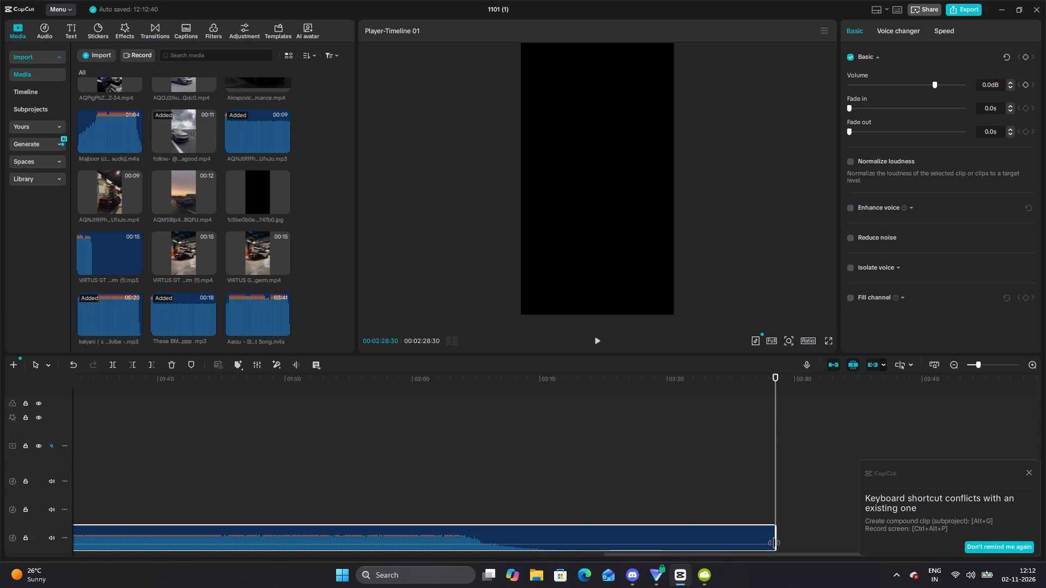
drag(777, 543, 11, 500)
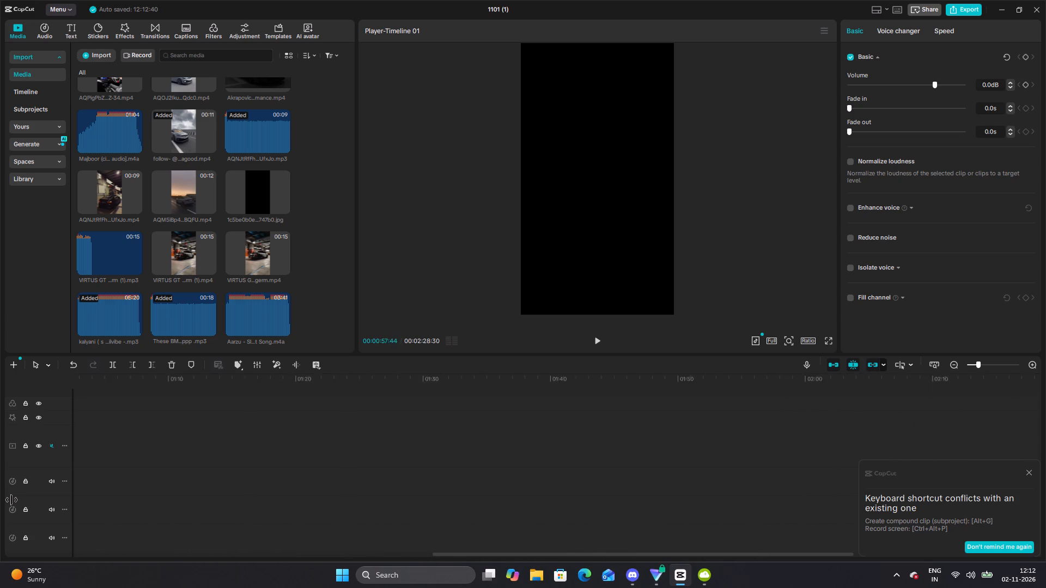
drag(11, 500, 73, 490)
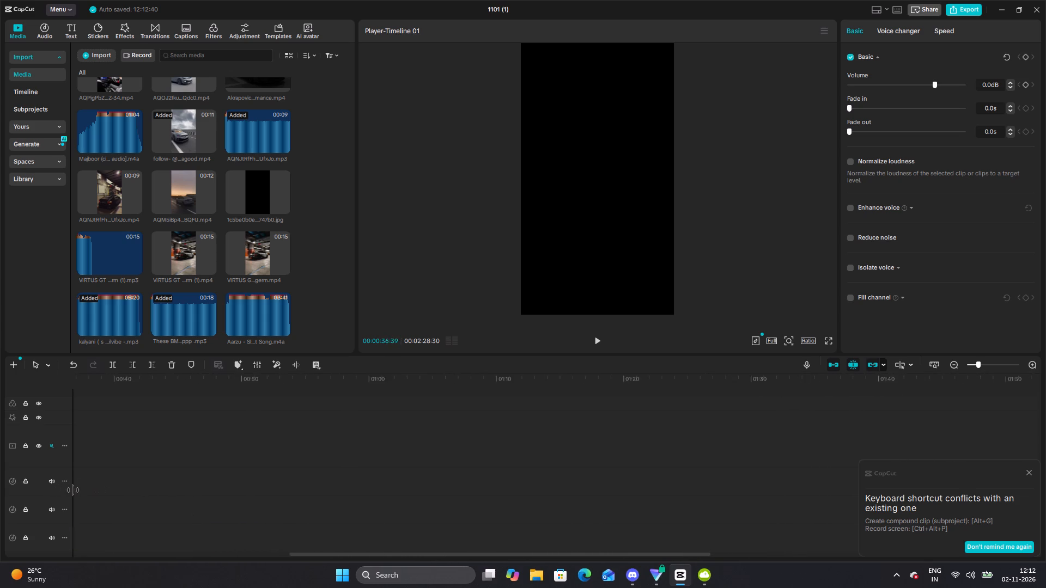
drag(73, 490, 168, 505)
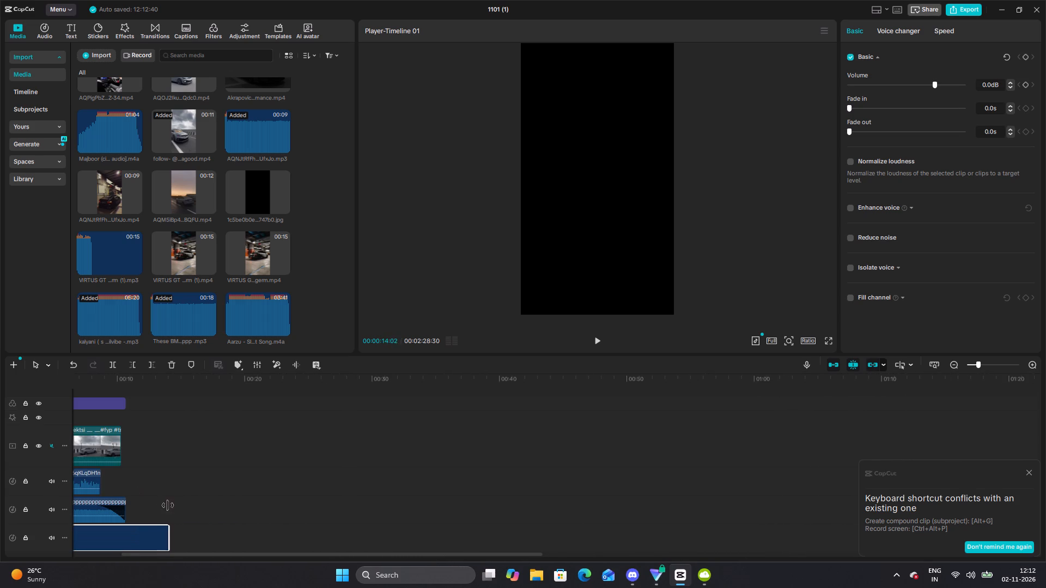
drag(168, 505, 126, 494)
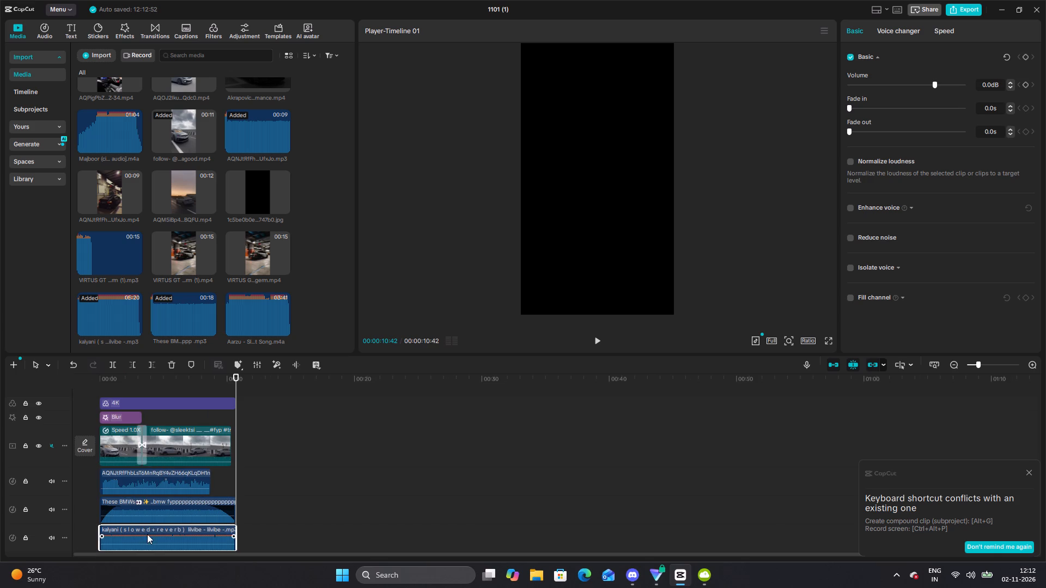
Mute the audio track holding the These BMWs clip.
click(105, 503)
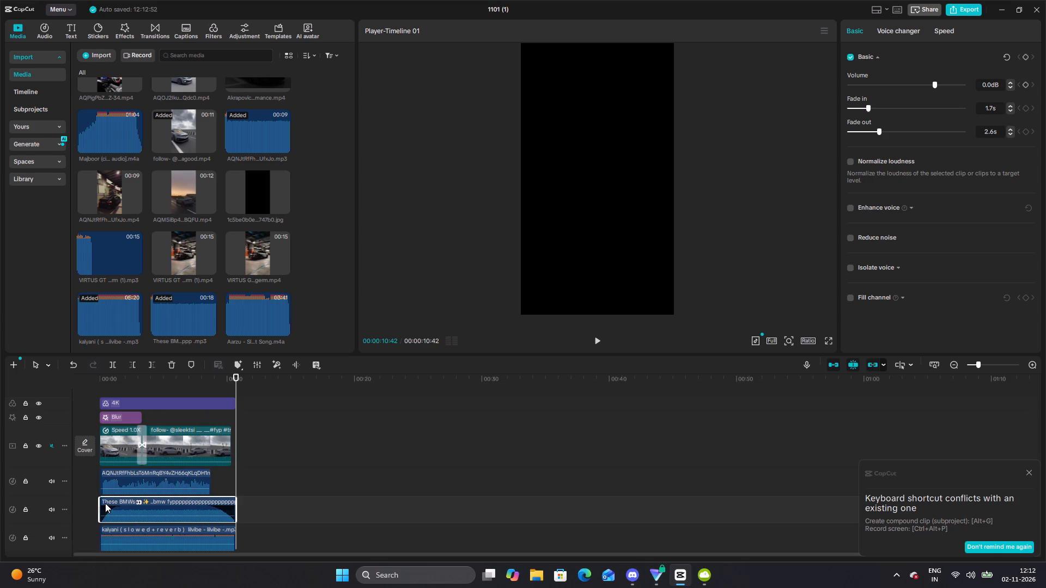
click(51, 510)
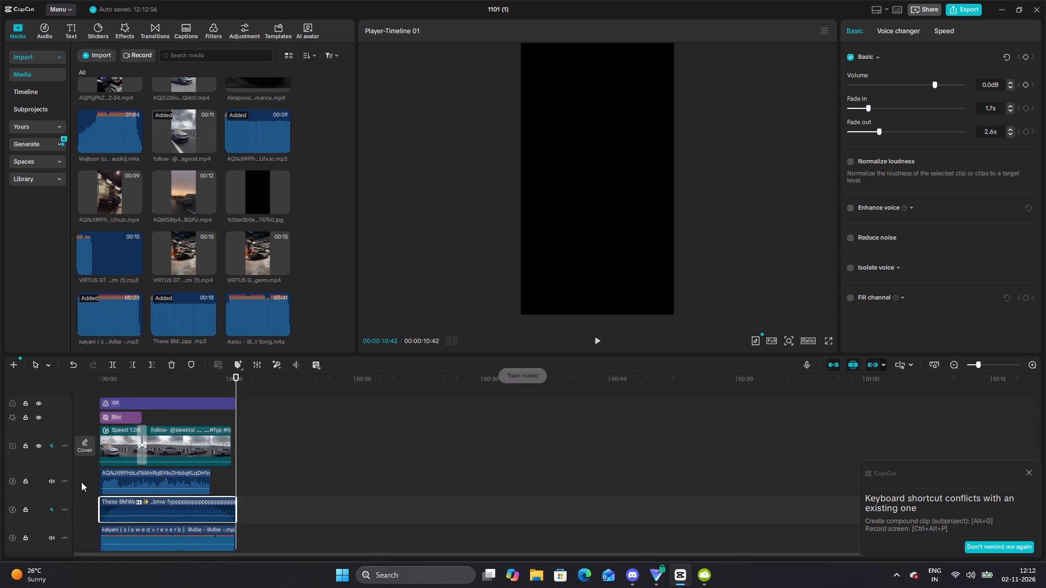
Hide the Blur effect track and play the edit from the start with the kalyani song.
double_click(100, 387)
key(space)
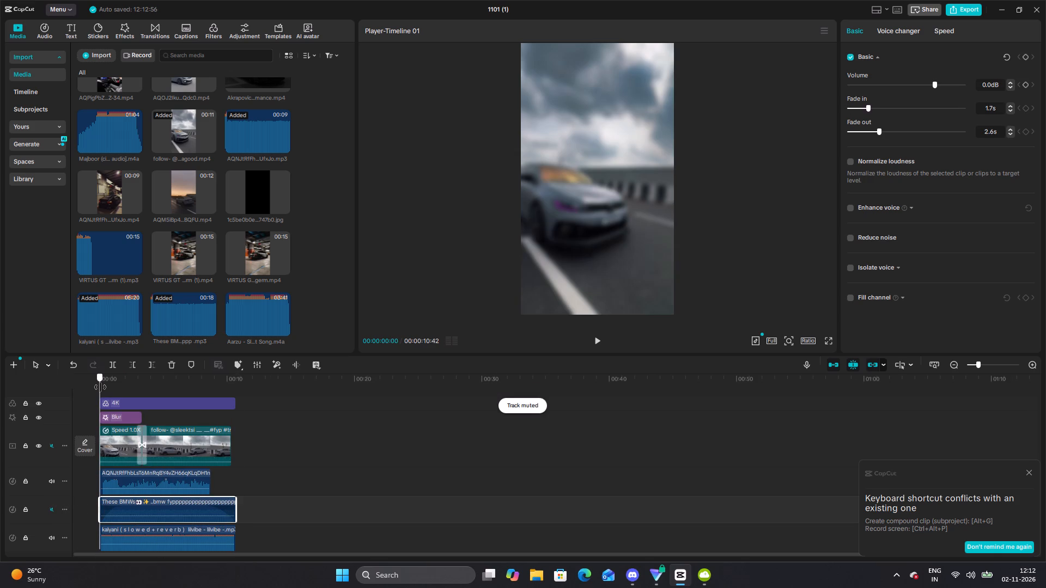
click(39, 416)
key(space)
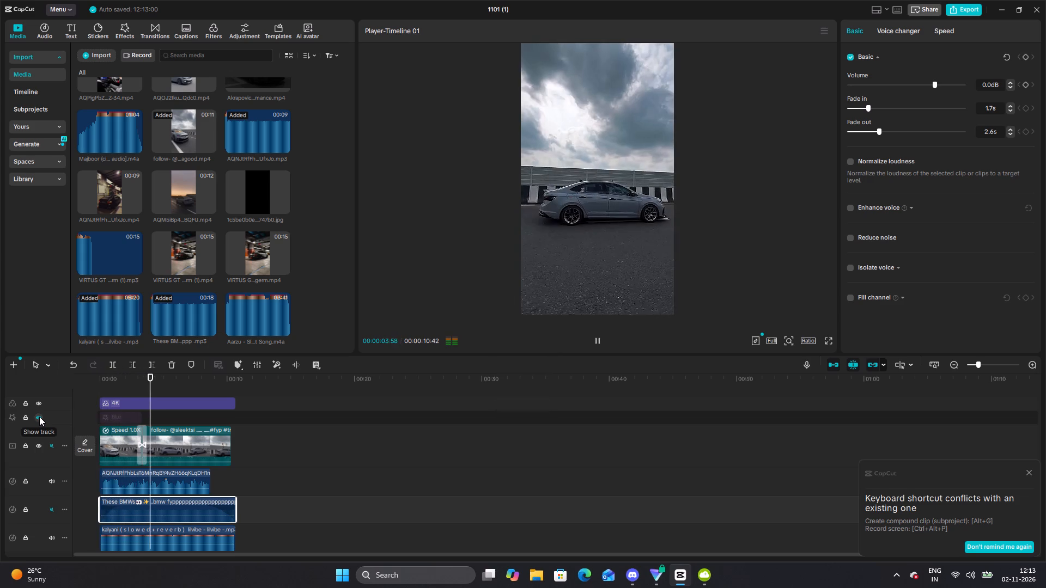
Delete the Black Fade transition between the two car clips.
click(141, 437)
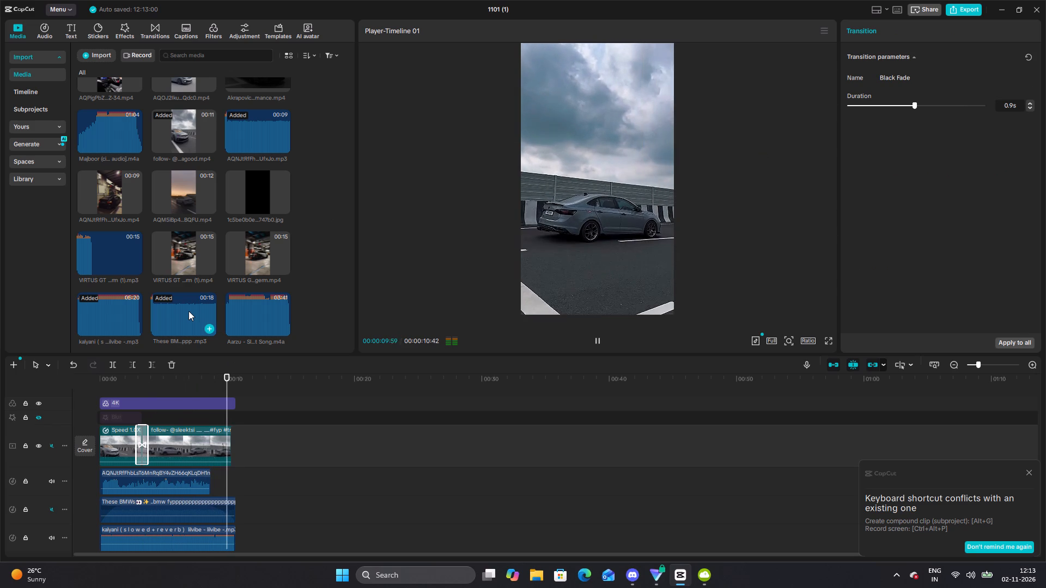
key(Delete)
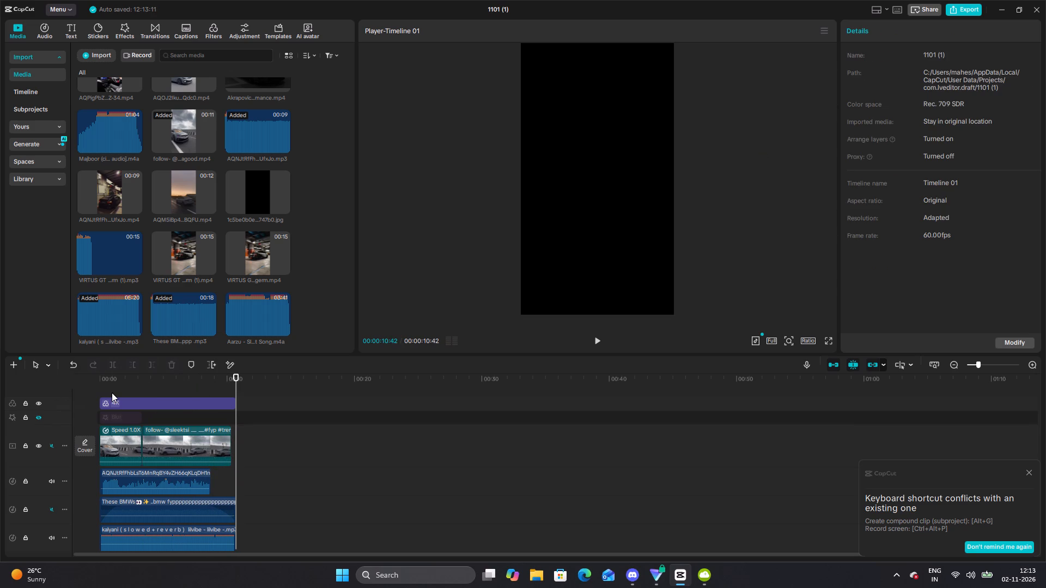
Play the whole edit from the start to review it without the transition.
click(112, 393)
drag(112, 393, 83, 386)
key(space)
Add a fade-out of 0.6 s to the kalyani clip.
click(221, 538)
drag(232, 536, 224, 535)
Shift the kalyani clip later so it ends at about 00:00:11:18, and extend its start back to the timeline's beginning.
drag(119, 536, 129, 534)
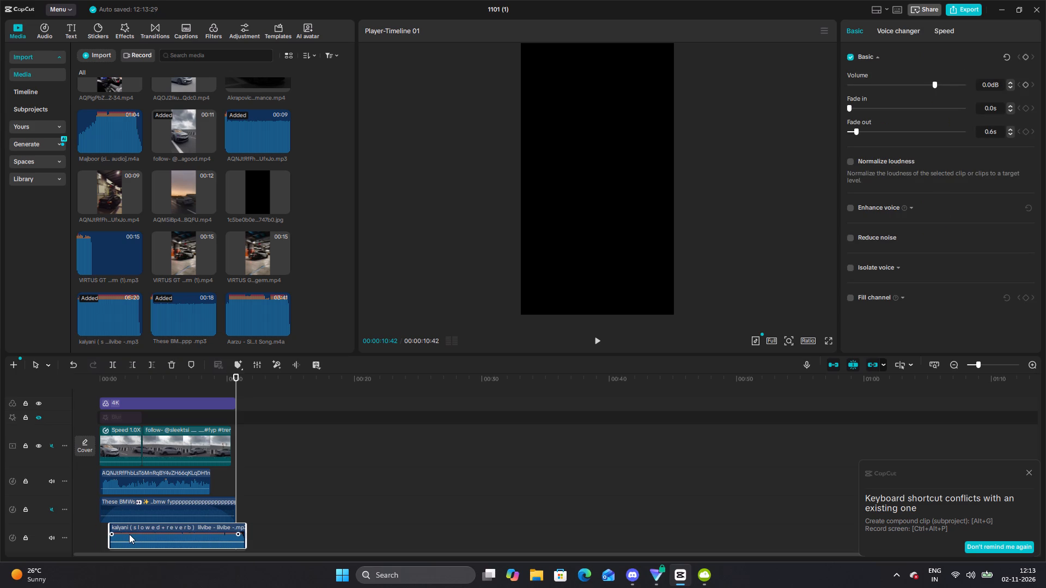
drag(129, 534, 126, 535)
drag(106, 540, 98, 540)
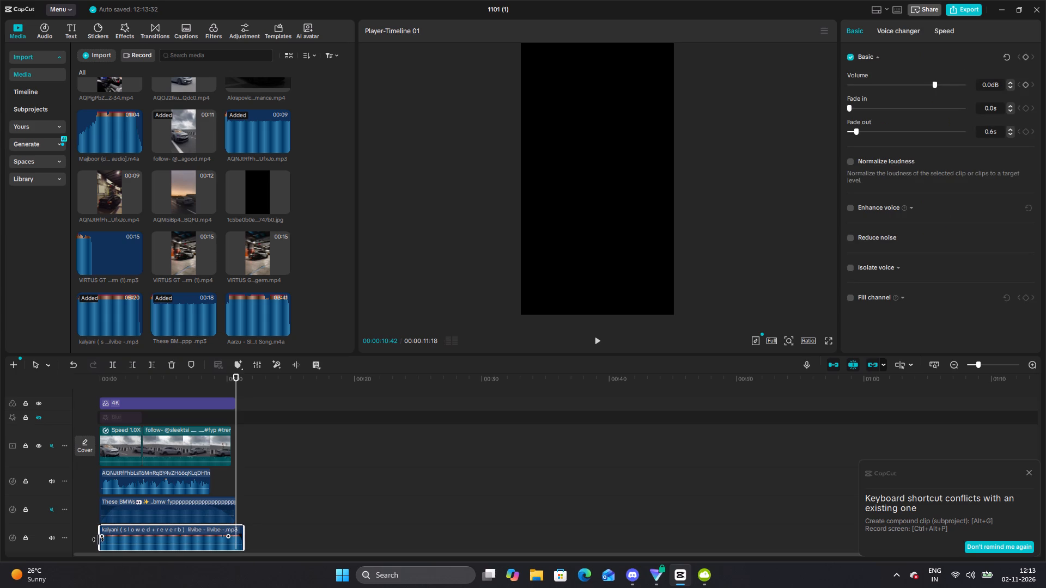
Add a fade-in of 0.7 s to the kalyani clip.
drag(102, 538, 111, 536)
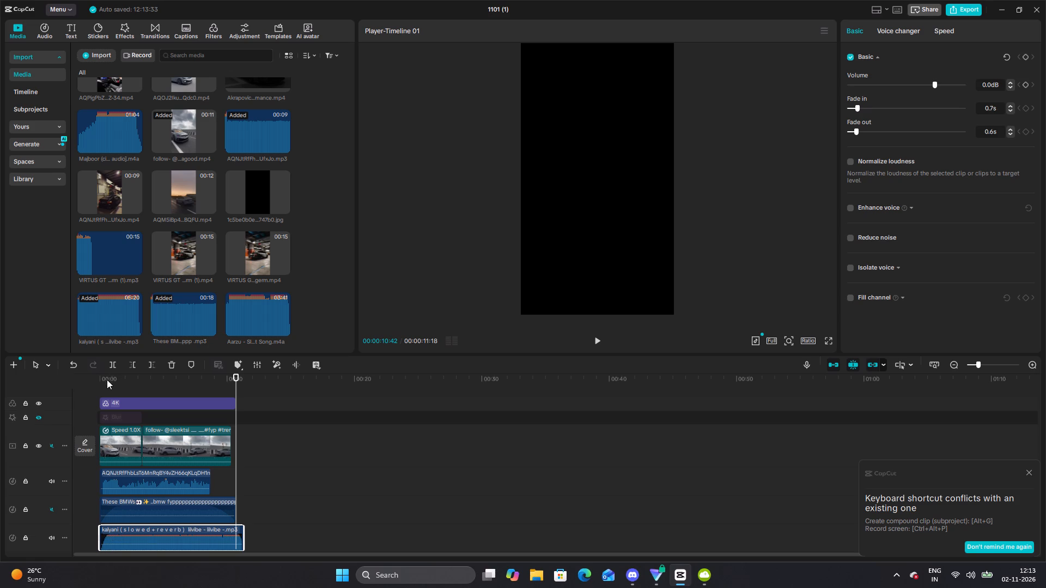
Review the edit from the start and retime the kalyani clip to span from the timeline's beginning to about 00:00:12:27.
click(107, 381)
drag(107, 381, 59, 376)
key(space)
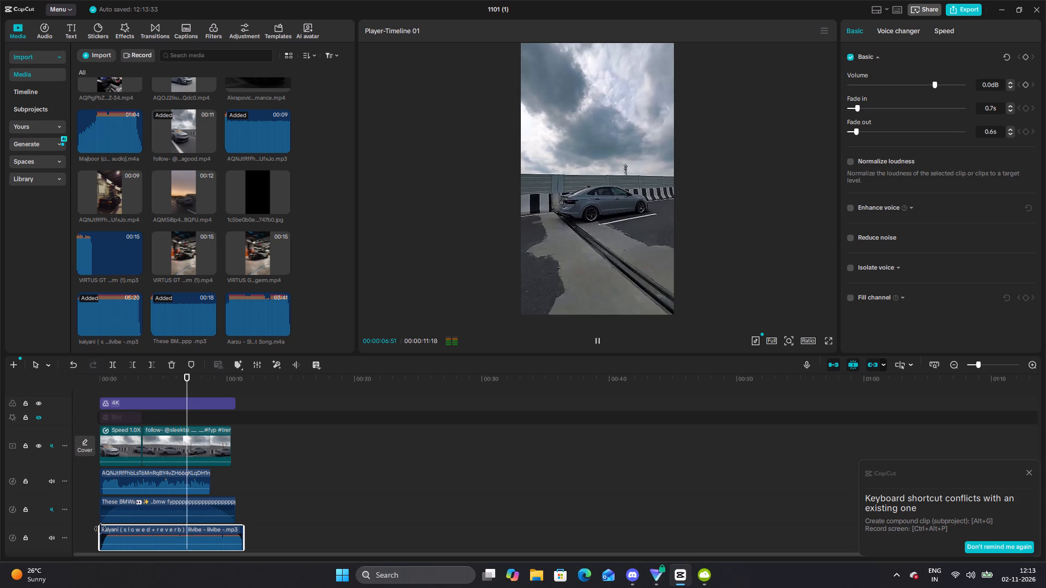
click(130, 393)
drag(130, 393, 60, 376)
key(space)
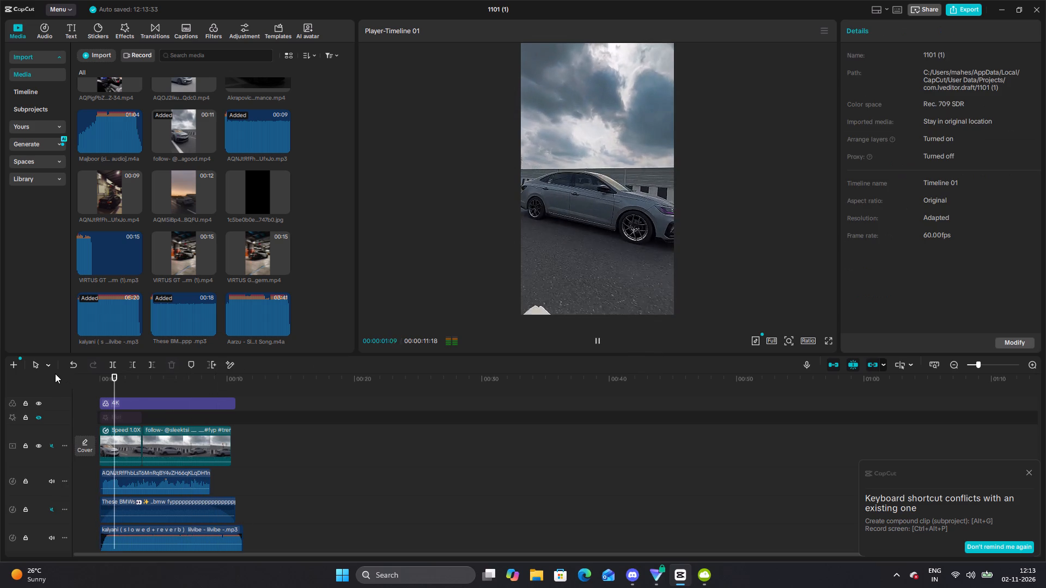
drag(137, 529, 152, 531)
drag(114, 532, 86, 529)
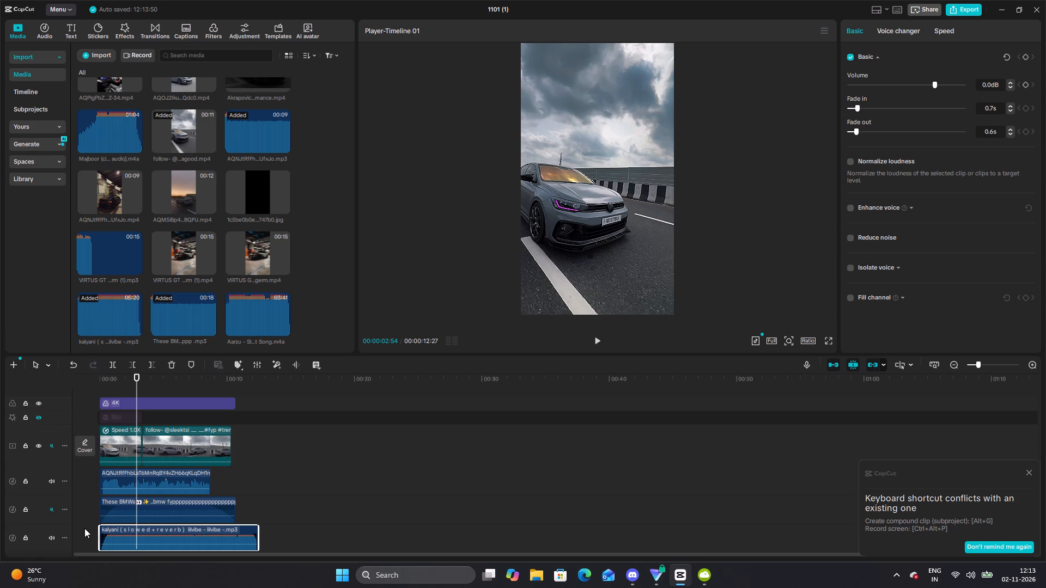
Play the edit from the start to review the retimed kalyani audio, and preview the follow- source video.
click(114, 389)
drag(114, 389, 42, 386)
key(space)
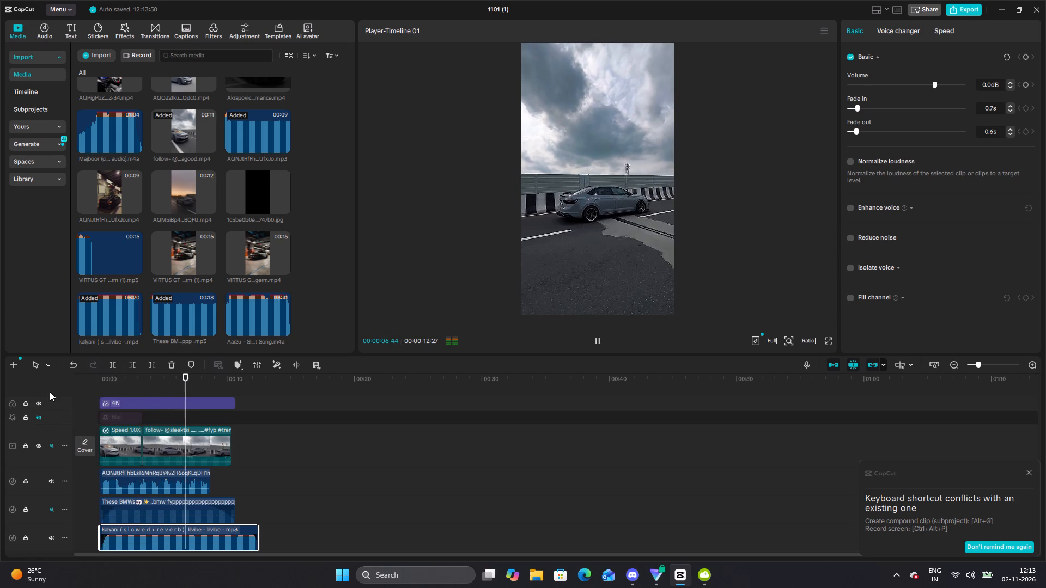
click(116, 93)
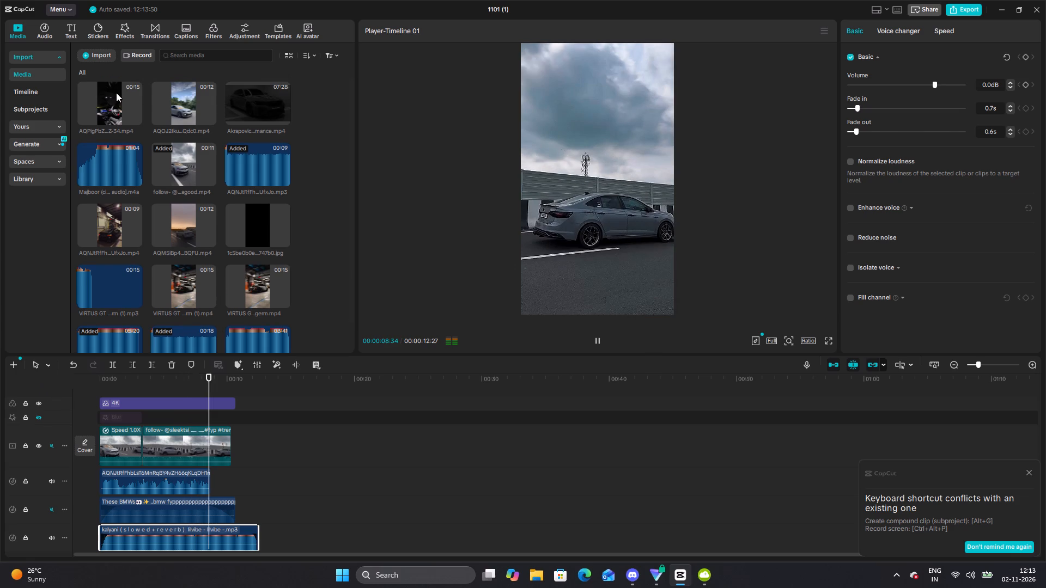
click(171, 162)
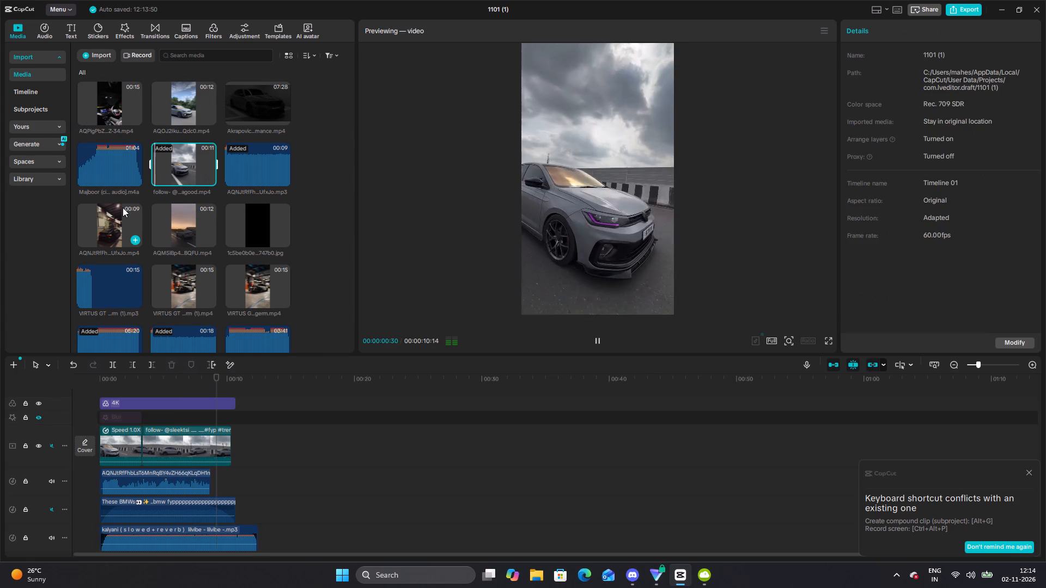
Import the video "Morning drives like this" from the Downloads folder into the project media.
click(94, 49)
click(106, 75)
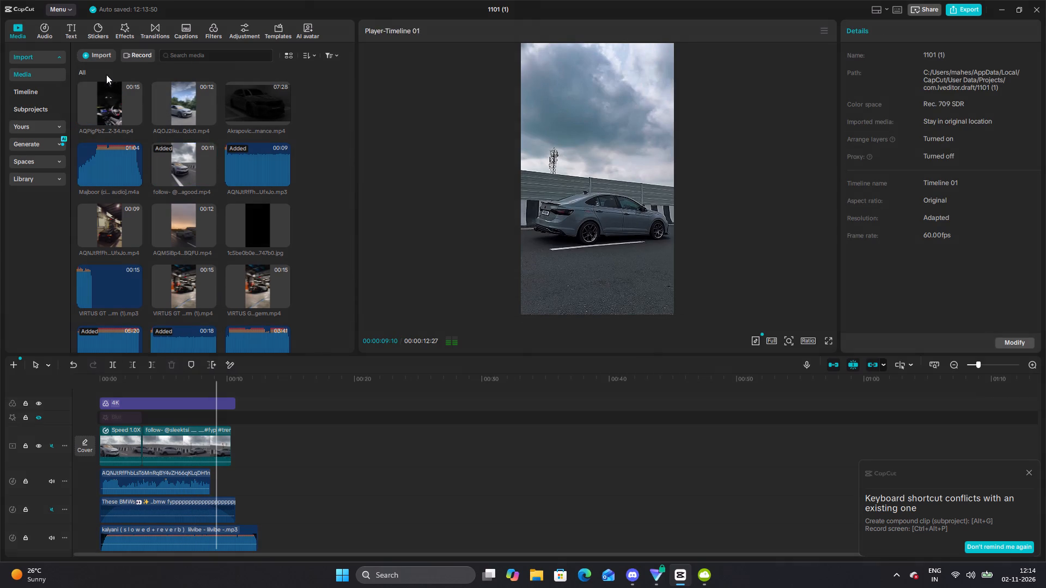
click(64, 160)
click(148, 99)
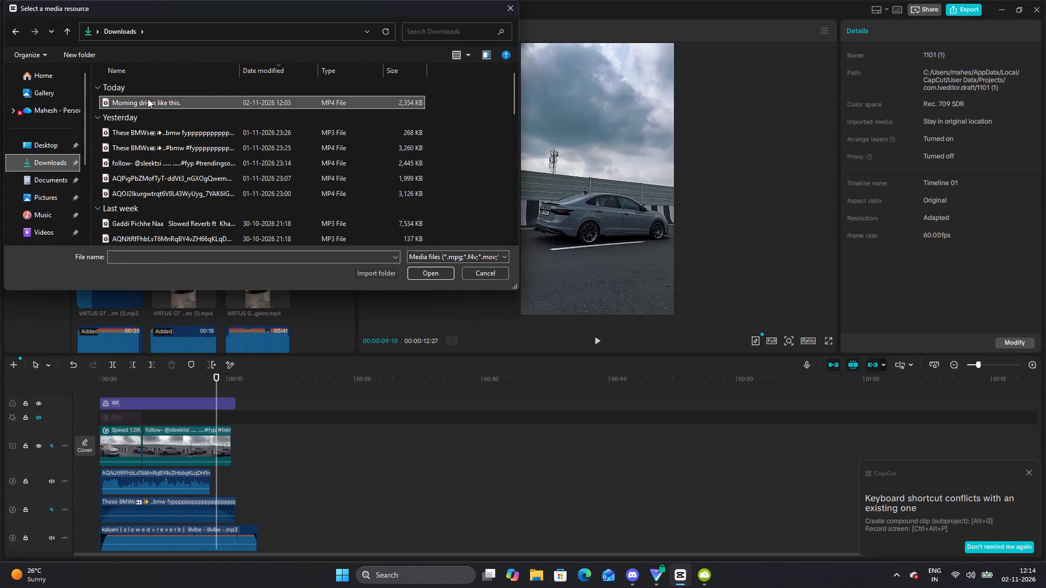
click(425, 266)
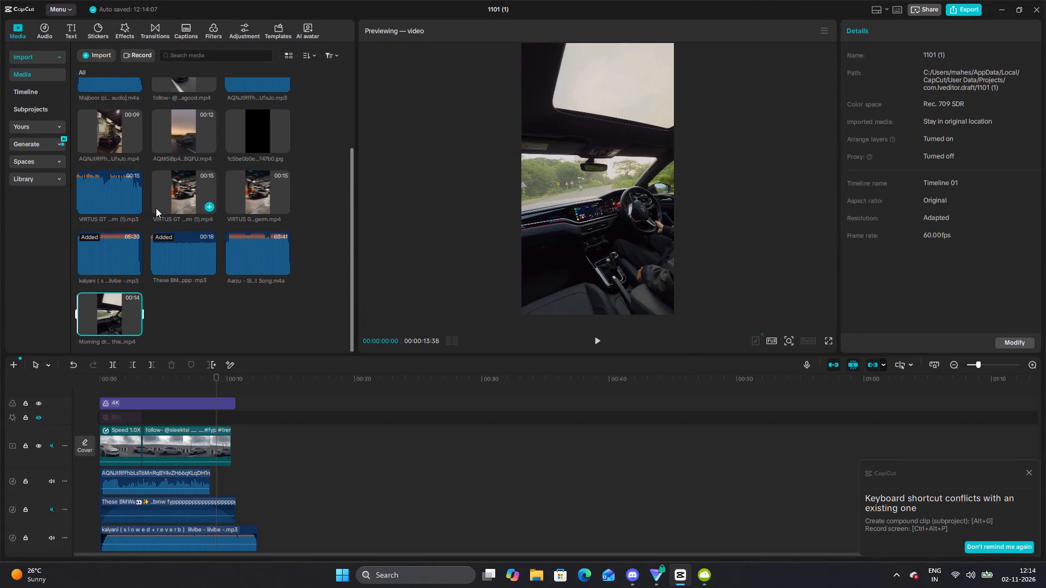
Insert the Morning drives video at the start of the main video track, ahead of the existing clips.
drag(98, 304, 69, 450)
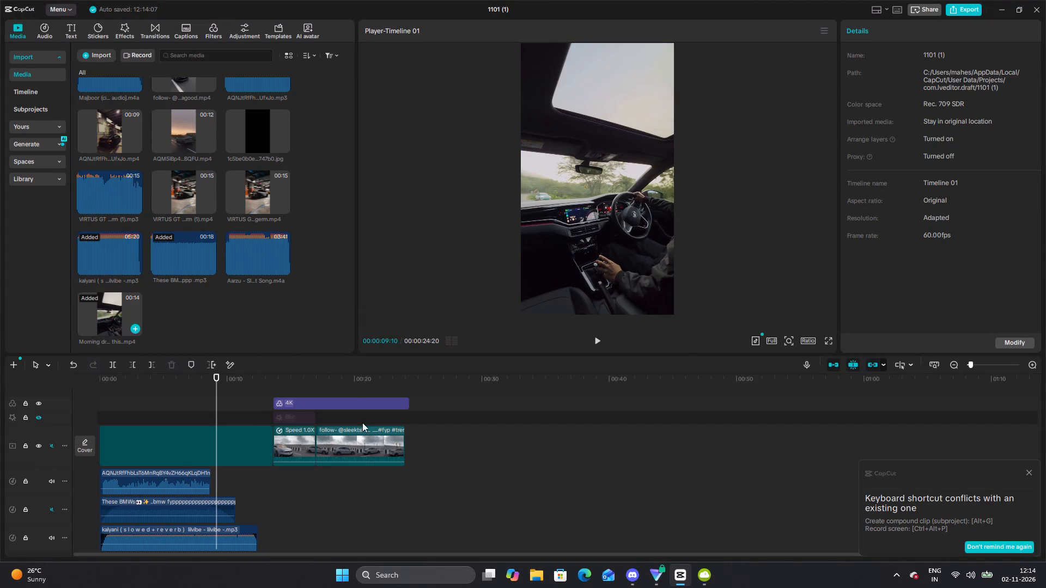
Delete the two older follow- clip segments after the Morning drives clip.
drag(440, 452, 343, 450)
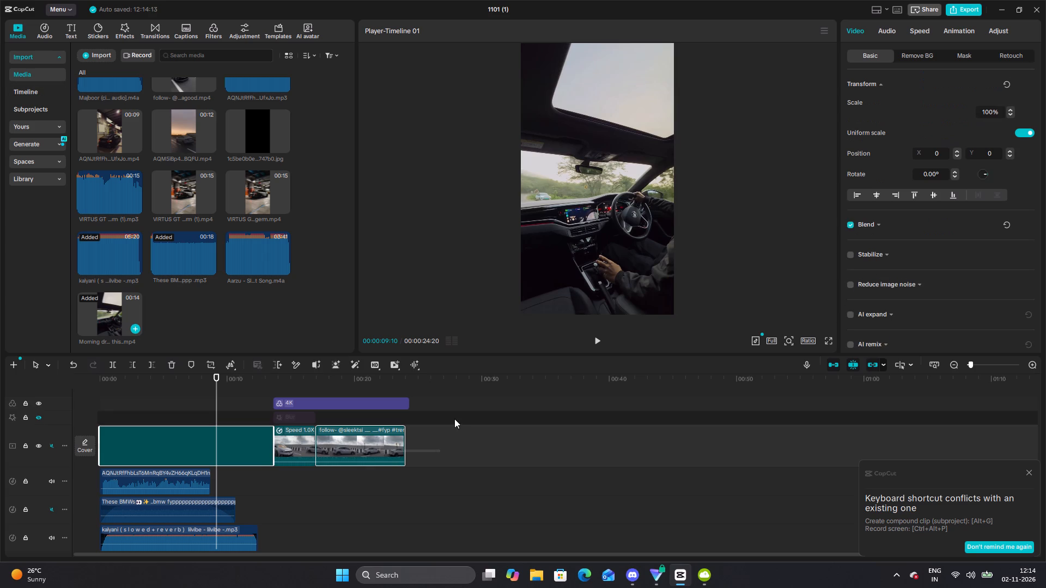
drag(458, 419, 296, 450)
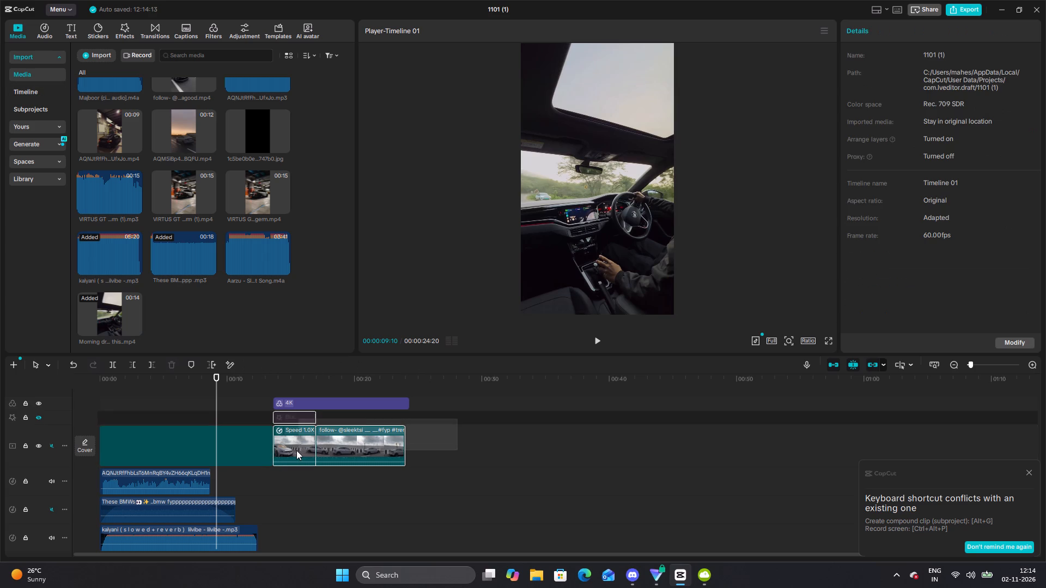
drag(296, 450, 477, 438)
drag(417, 471, 352, 460)
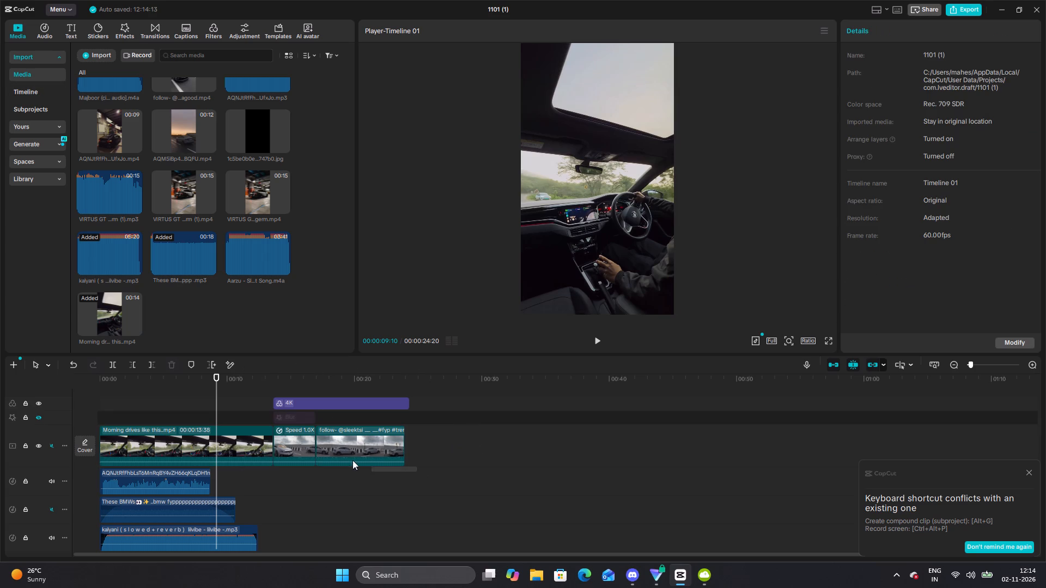
drag(352, 460, 305, 450)
key(Delete)
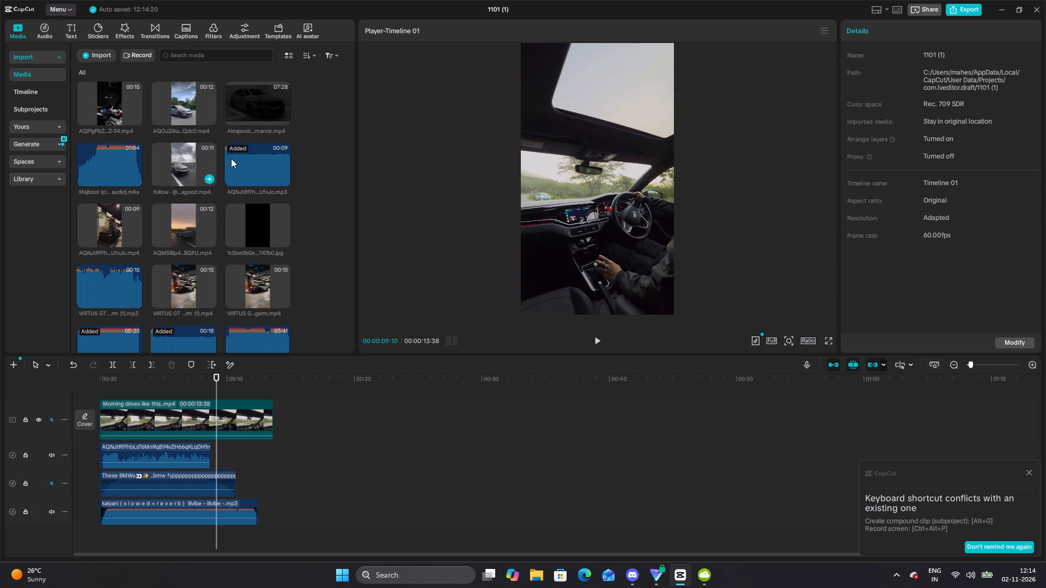
Add the original follow- video from the project media to the main track, directly after the Morning drives clip.
click(190, 171)
drag(190, 169, 234, 282)
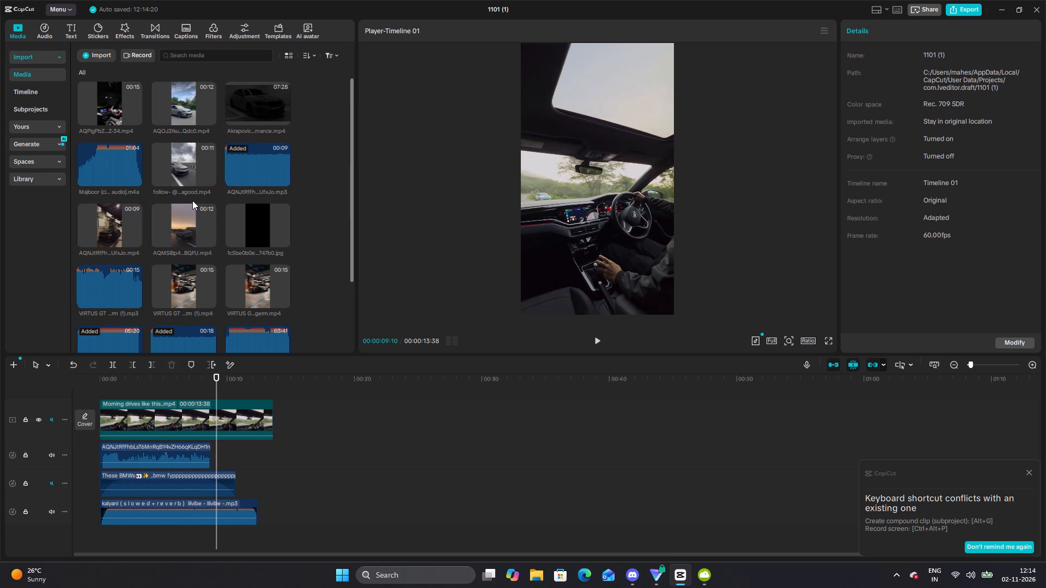
drag(178, 162, 275, 419)
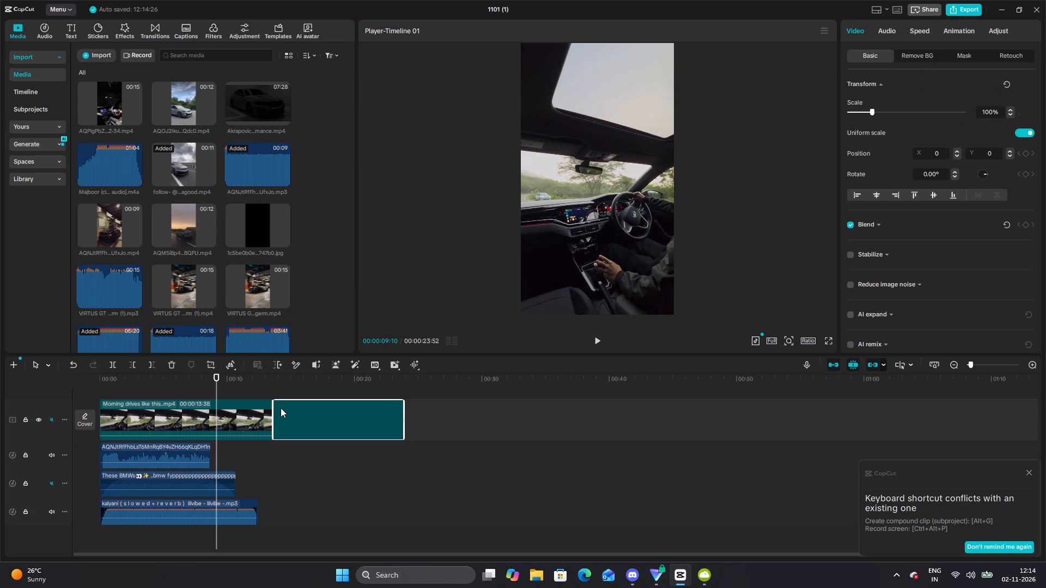
click(281, 392)
click(281, 391)
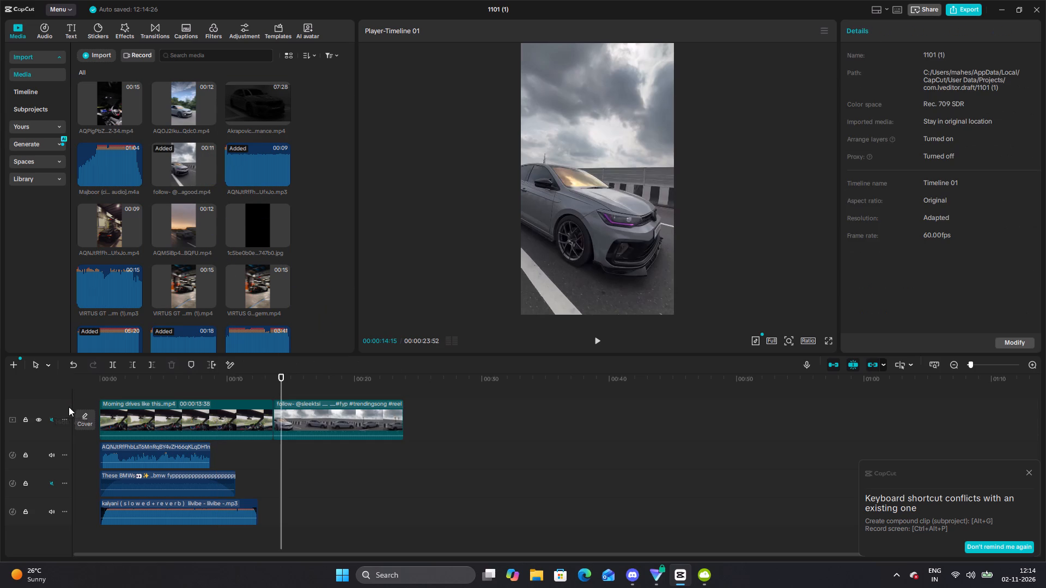
Shift the kalyani clip later so it ends with the Morning drives clip, and extend its start back to the timeline's beginning.
click(108, 393)
drag(108, 393, 86, 391)
key(space)
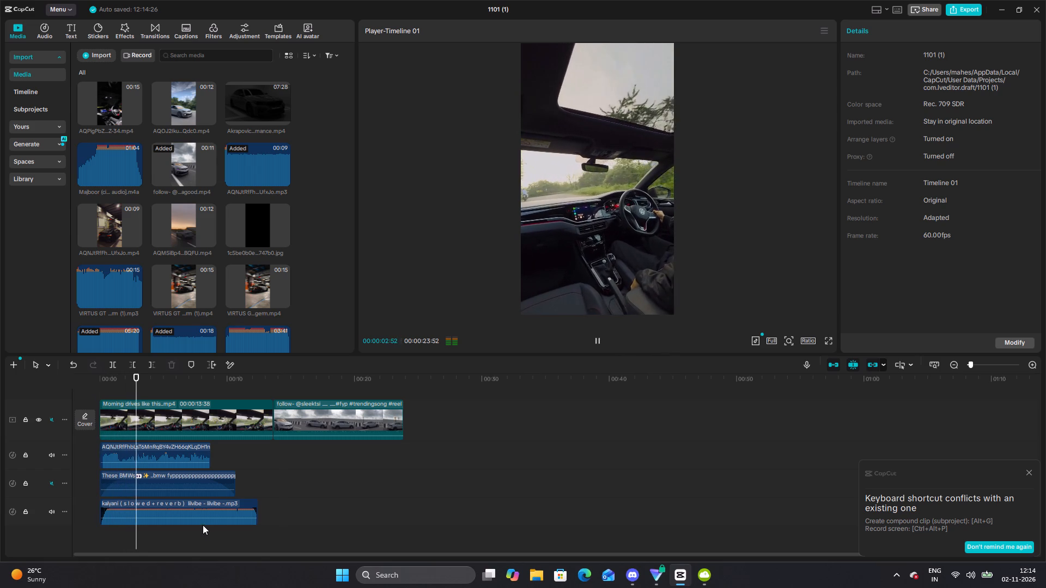
key(space)
drag(174, 507, 190, 507)
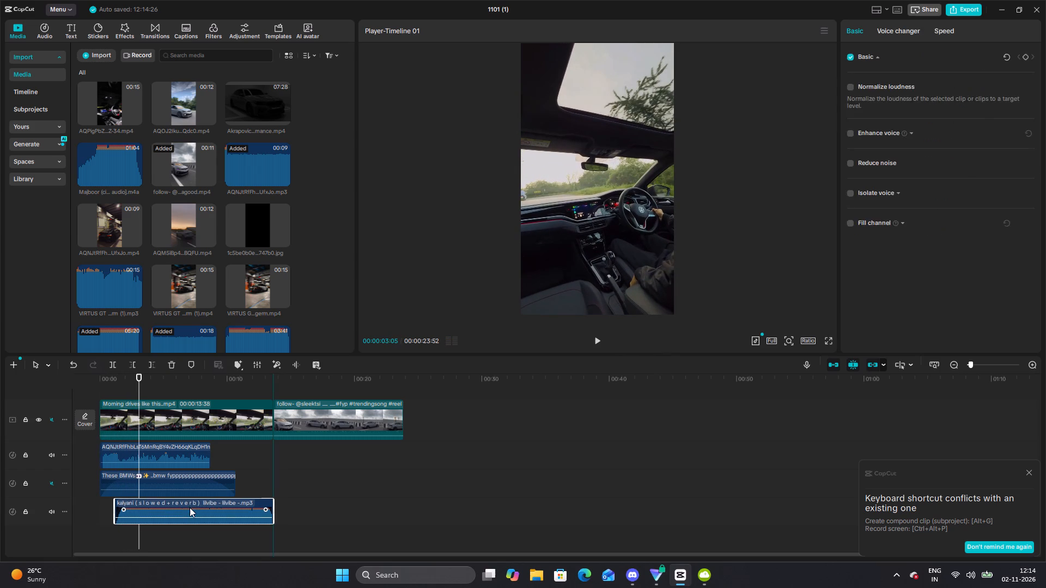
drag(190, 507, 190, 507)
drag(114, 518, 86, 509)
Play from the start to pick the cut point, and trim the end of the Morning drives clip to 00:00:04:30.
click(120, 382)
drag(120, 382, 83, 378)
key(space)
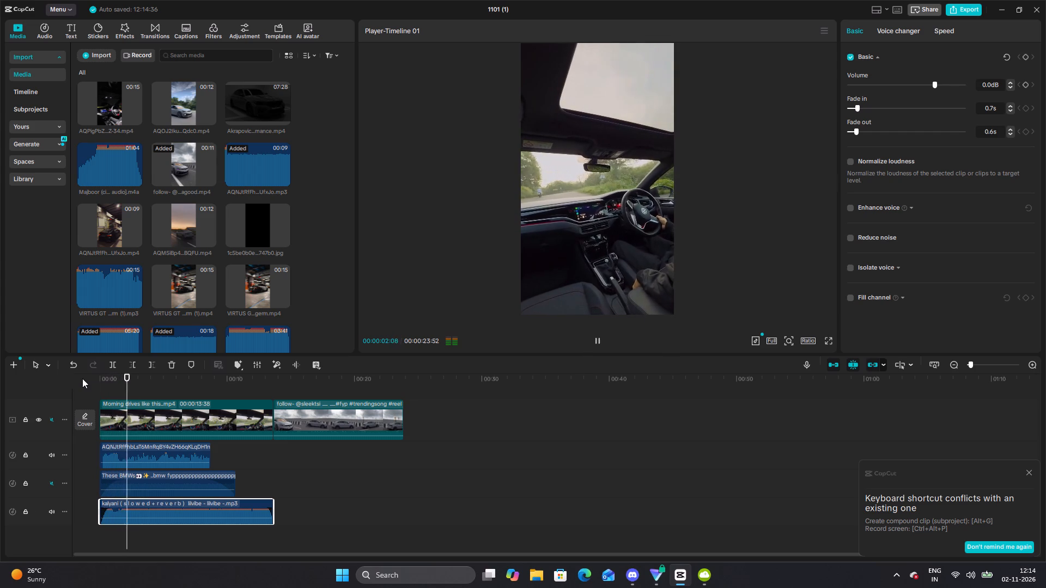
key(space)
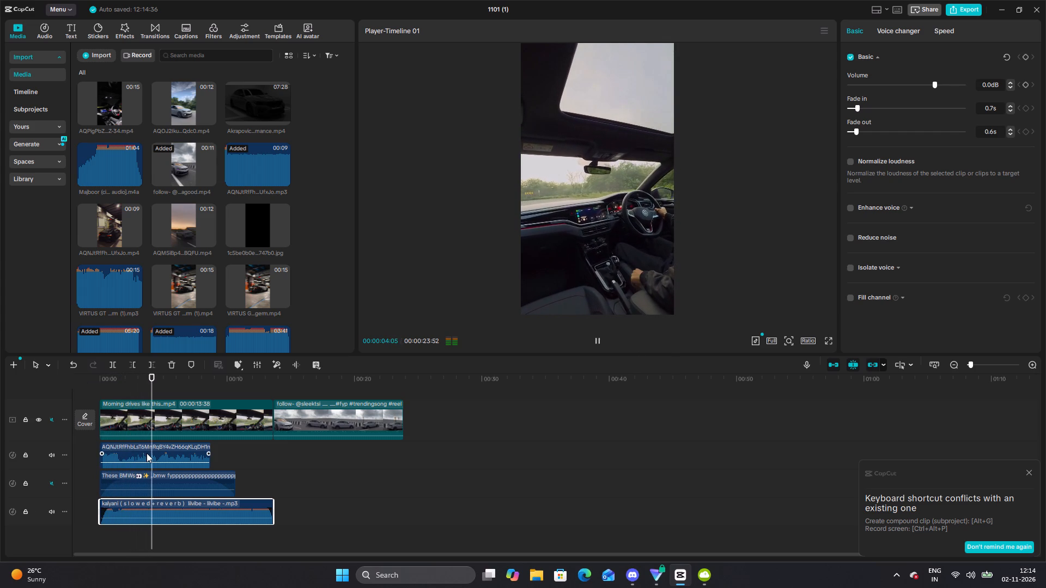
key(space)
key(space)
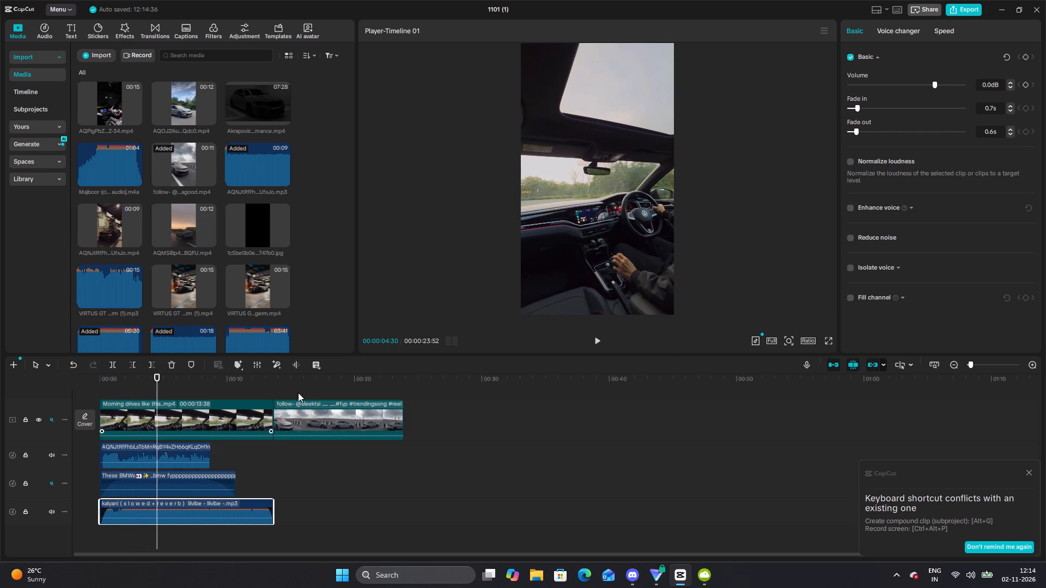
click(250, 413)
drag(274, 419, 163, 414)
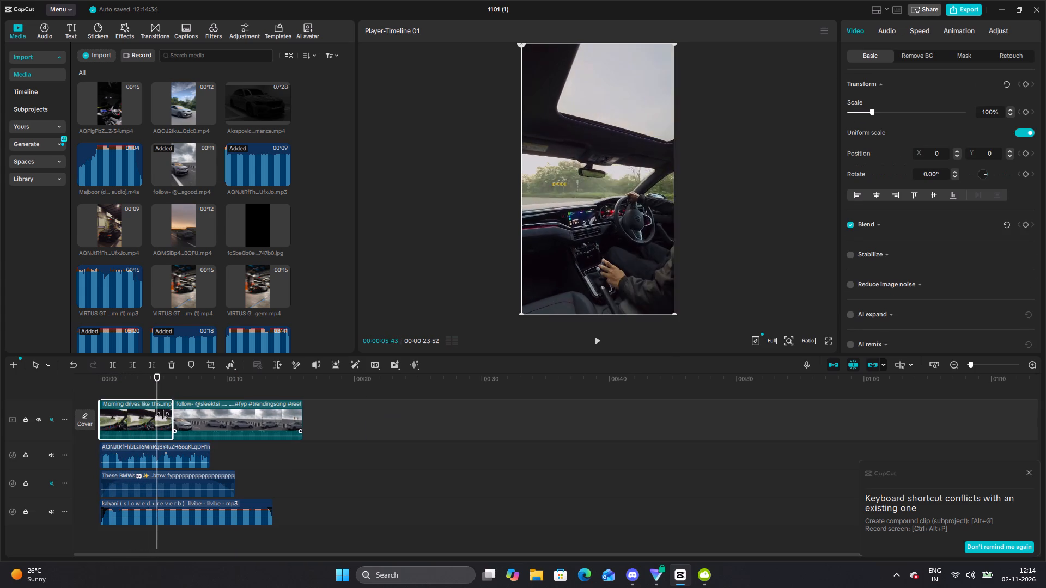
drag(163, 414, 157, 414)
Move the AQNJt audio clip so it starts at the cut between the two videos, at 00:00:04:30.
drag(174, 454, 238, 458)
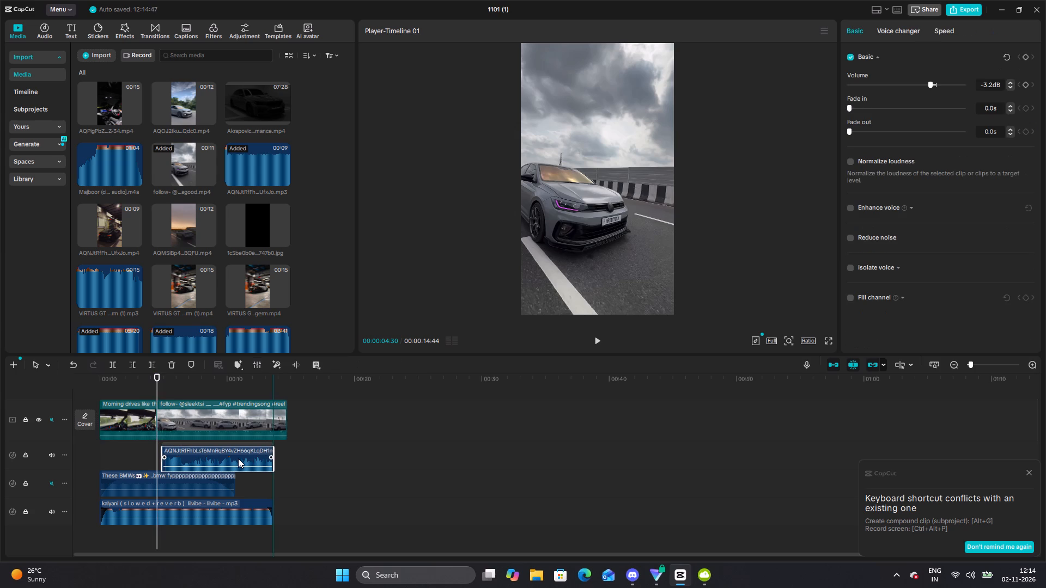
drag(238, 458, 232, 457)
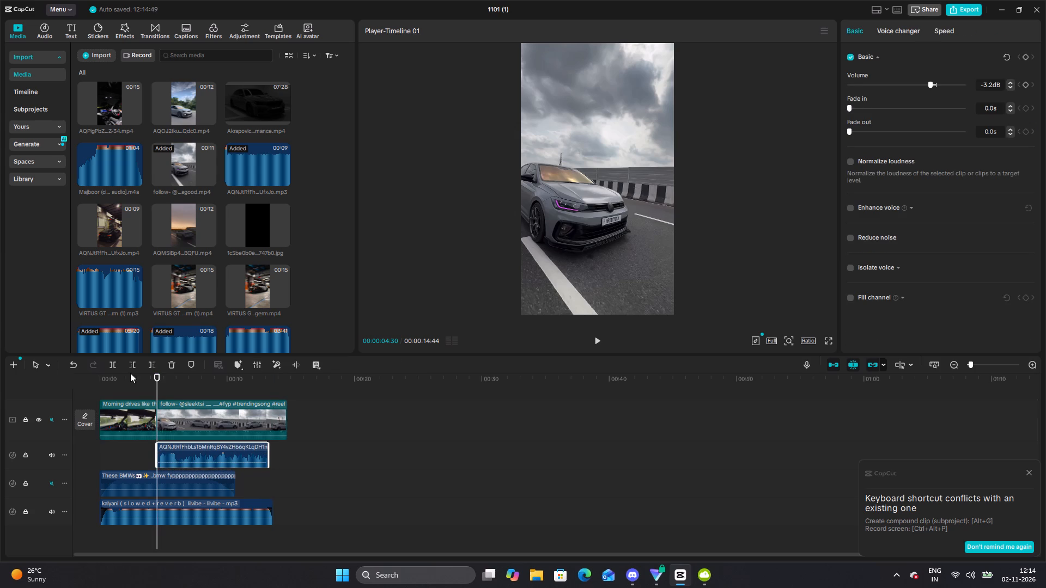
Play the whole edit from the start to review the cut between the two videos and the audio timing.
click(124, 380)
drag(124, 380, 53, 366)
key(space)
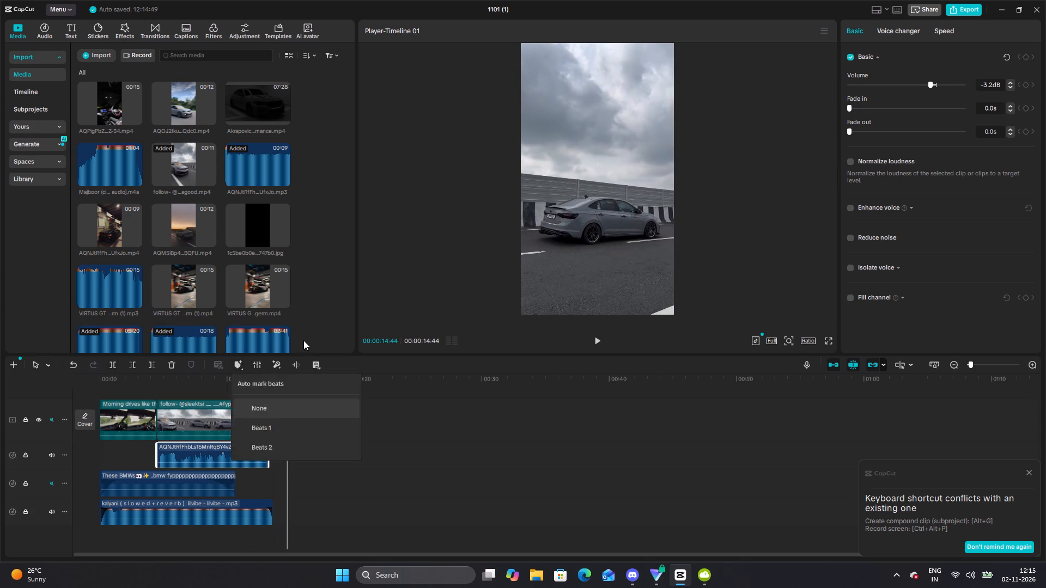
Search the transitions for "black fade" and retry loading the results.
click(151, 17)
click(153, 27)
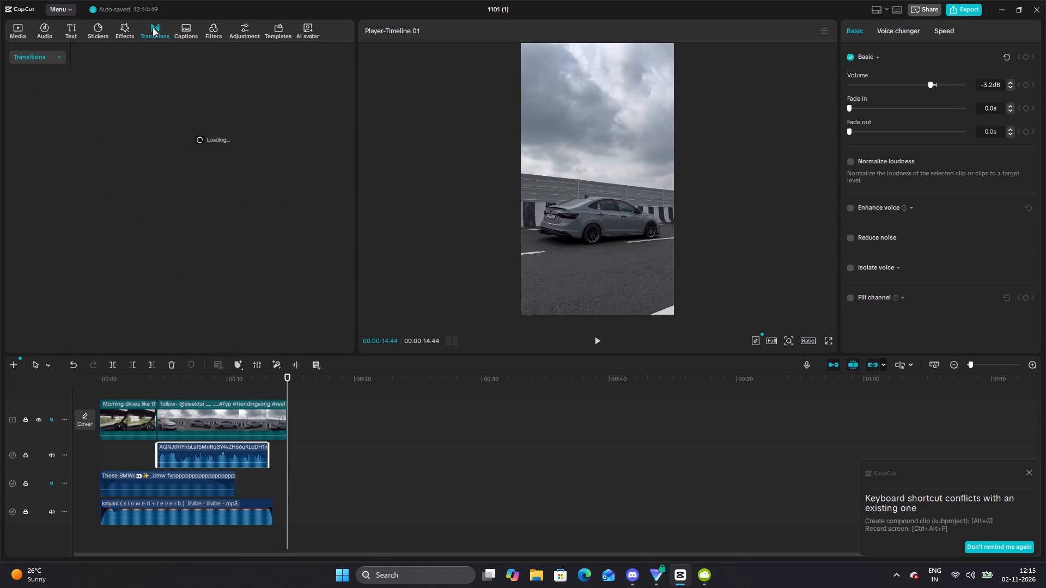
click(127, 59)
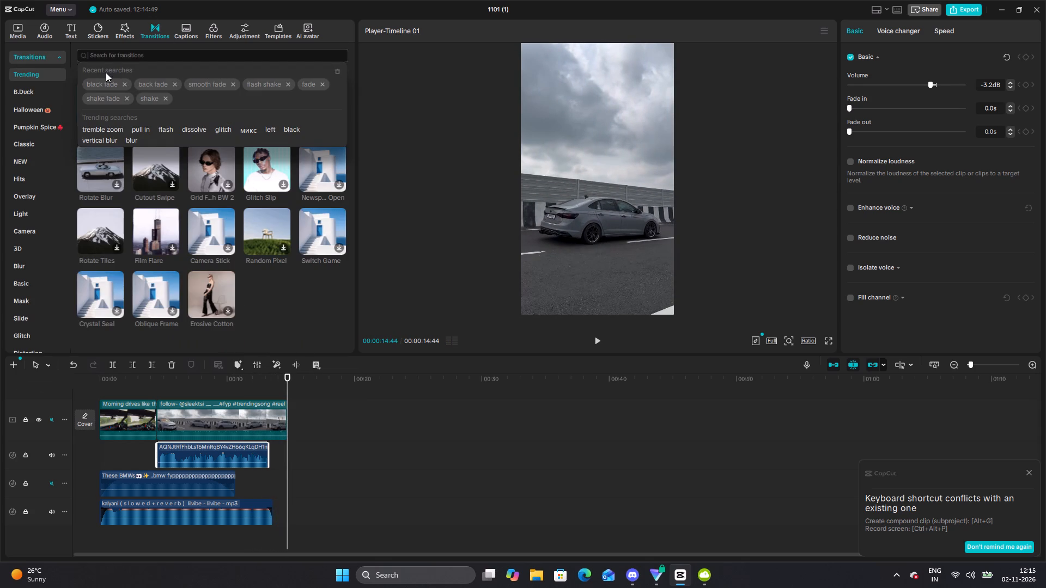
click(105, 80)
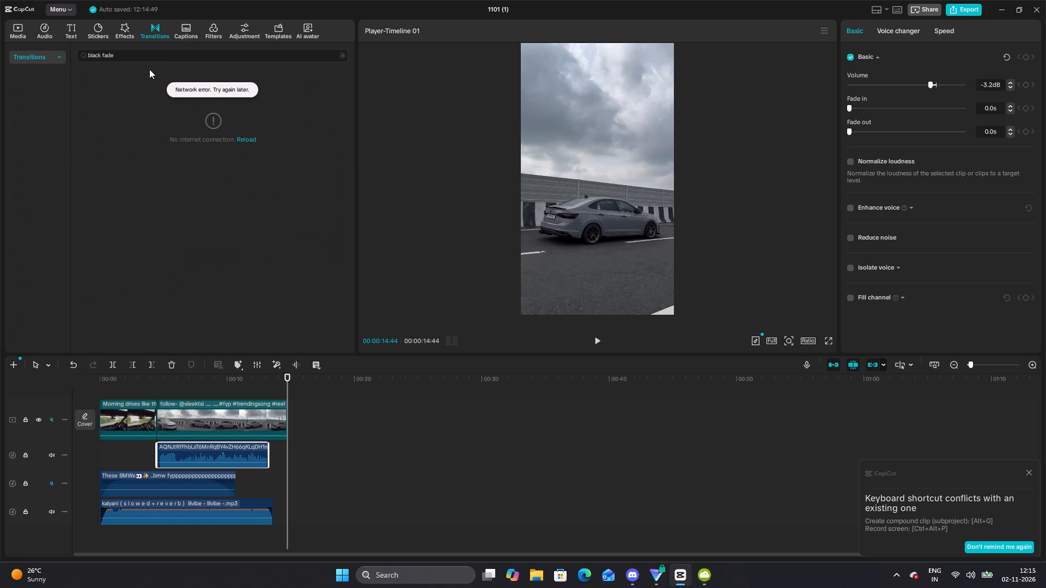
triple_click(249, 138)
click(249, 138)
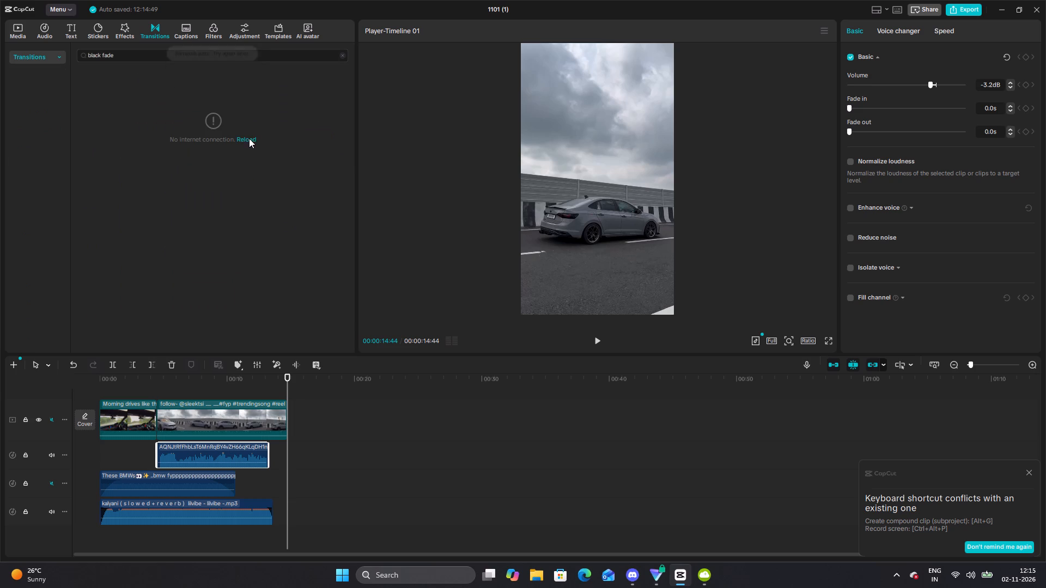
Close the project's editor window.
click(1045, 0)
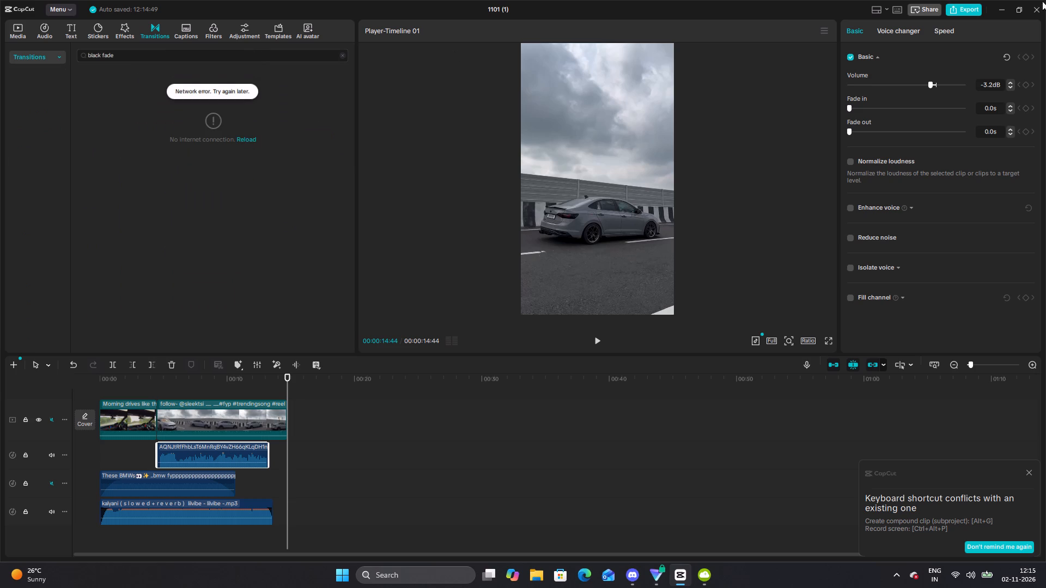
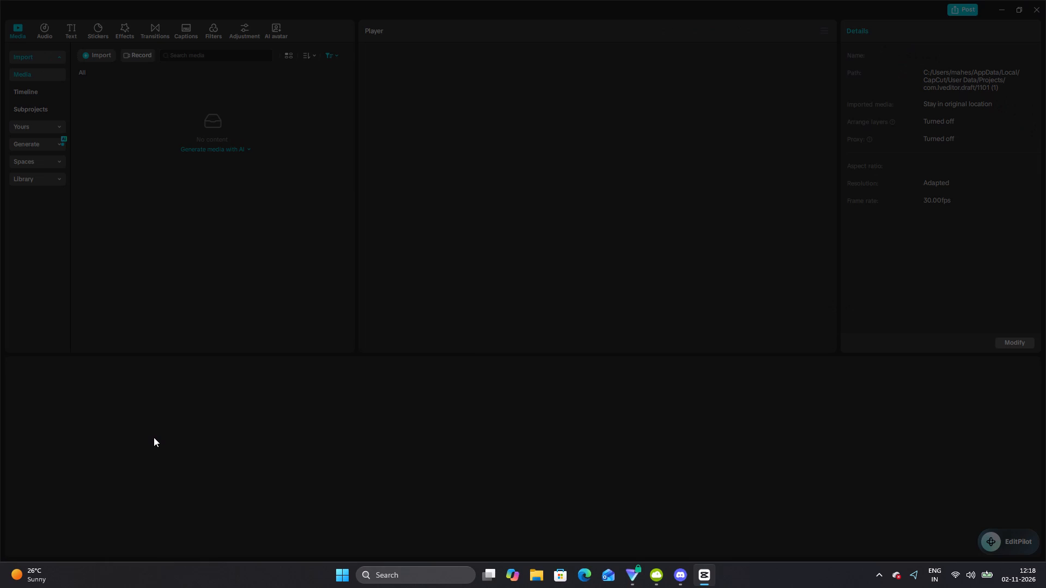
Play the reopened edit from the start to review the cut from the Morning drives clip to the car clip.
key(space)
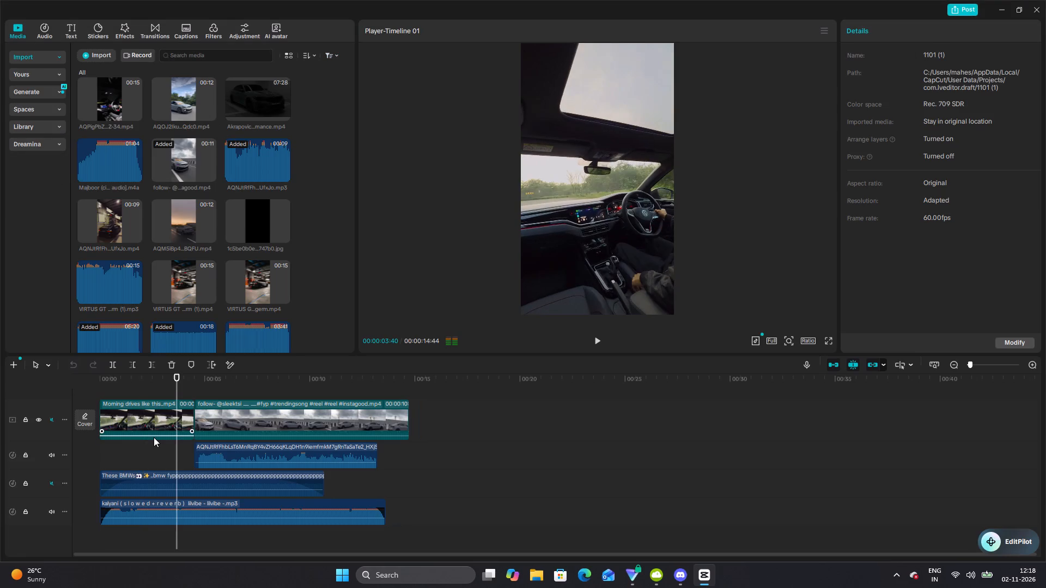
click(123, 385)
drag(123, 385, 47, 371)
key(space)
key(space)
key(space)
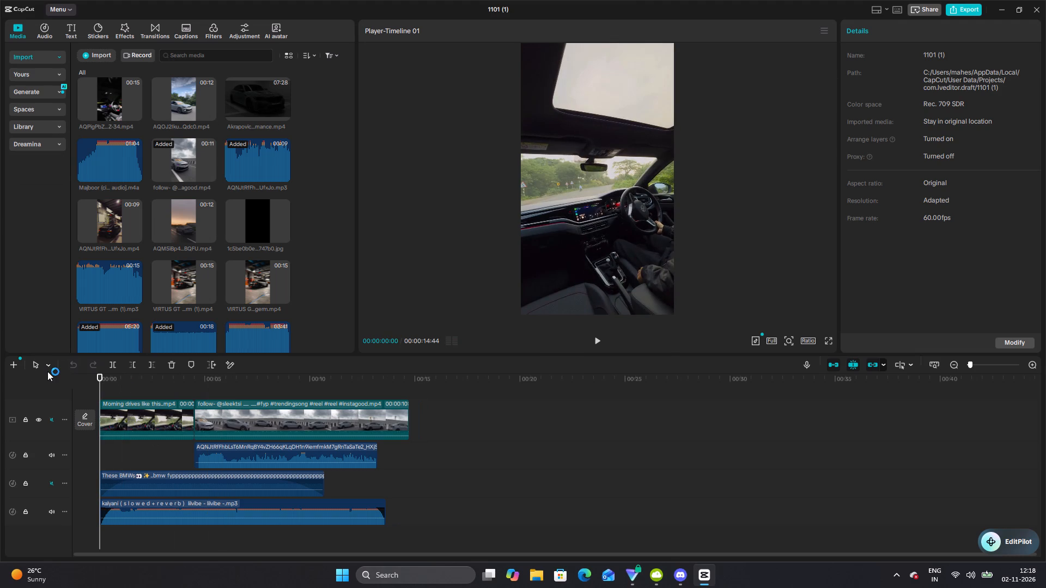
key(space)
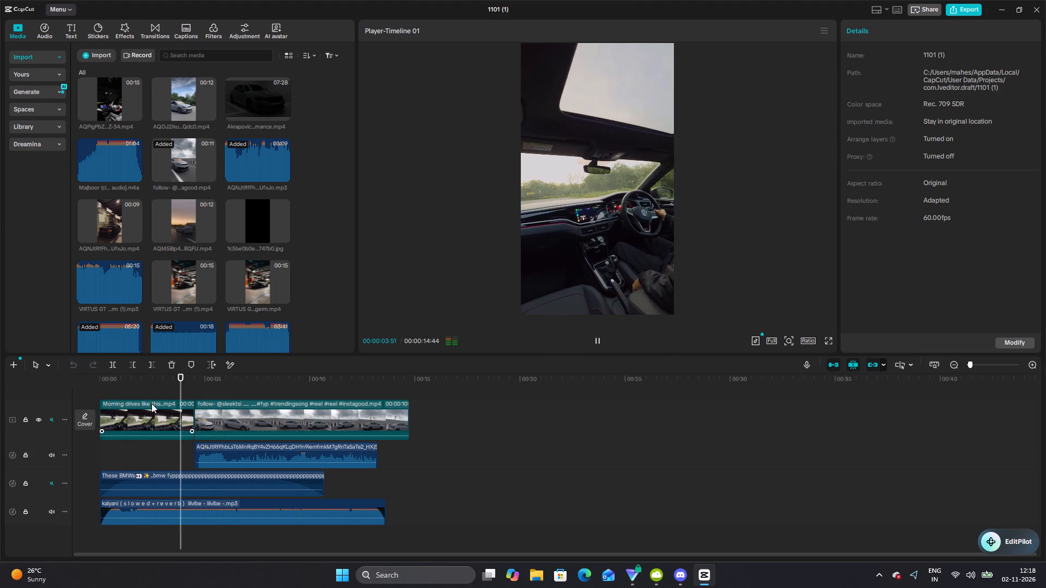
Trim the end of the Morning drives clip to about 00:00:04:14 and replay the edit from the start.
click(160, 413)
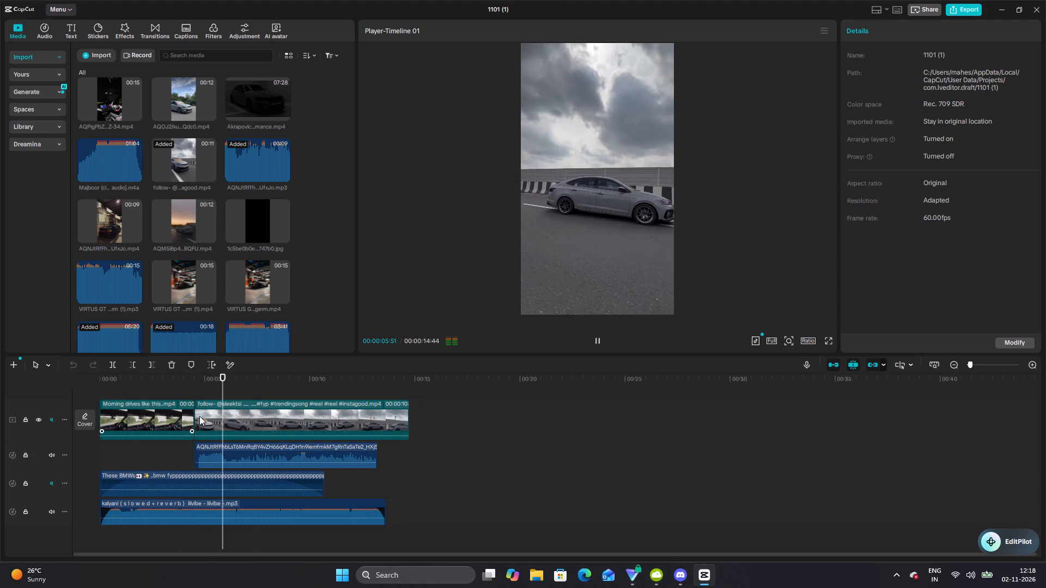
drag(194, 418, 186, 418)
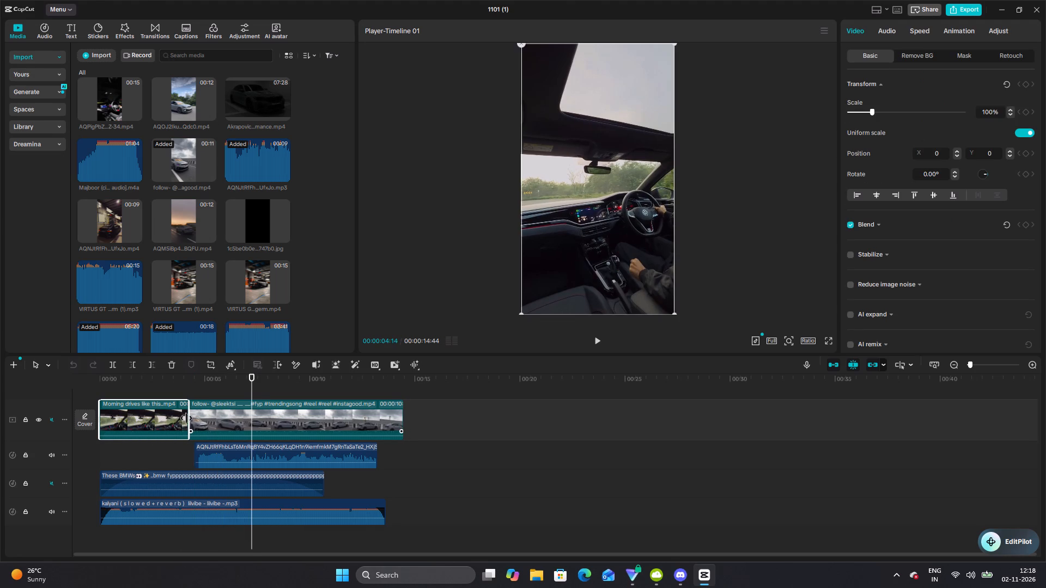
click(113, 384)
drag(112, 384, 45, 382)
key(space)
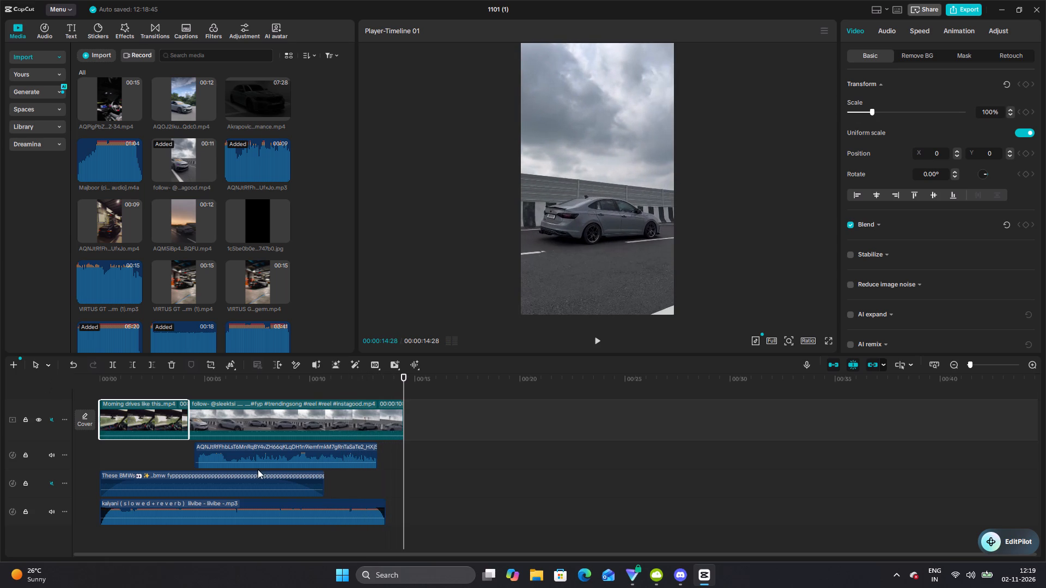
Extend the end of the kalyani audio clip to 00:00:14:43, just past the end of the car video.
click(372, 514)
drag(387, 512, 407, 516)
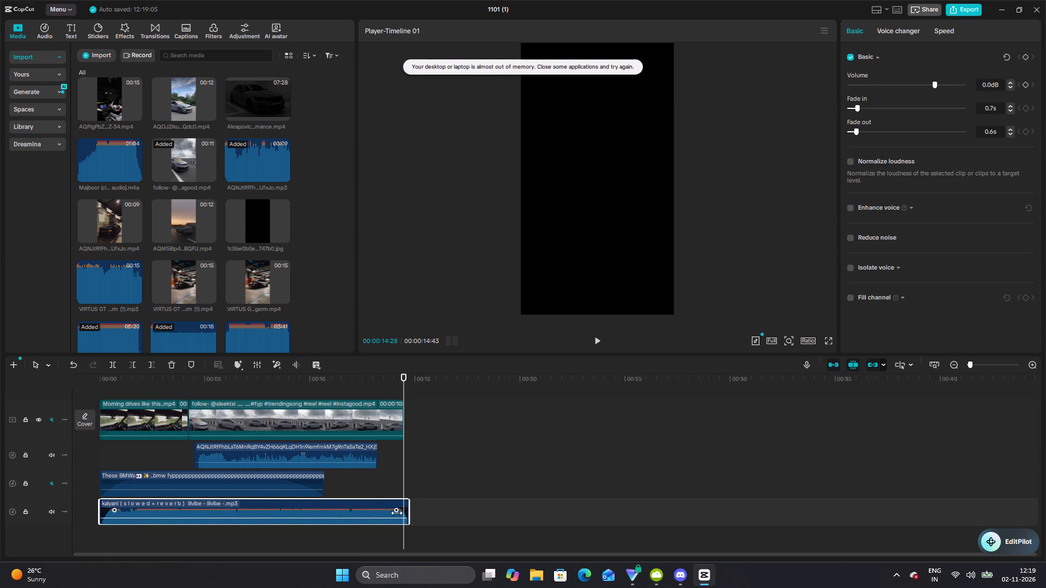
Lengthen the kalyani audio's fade-in to 1.9 s and its fade-out to 2.3 s, checking them in playback from the start.
drag(395, 511, 379, 508)
double_click(98, 387)
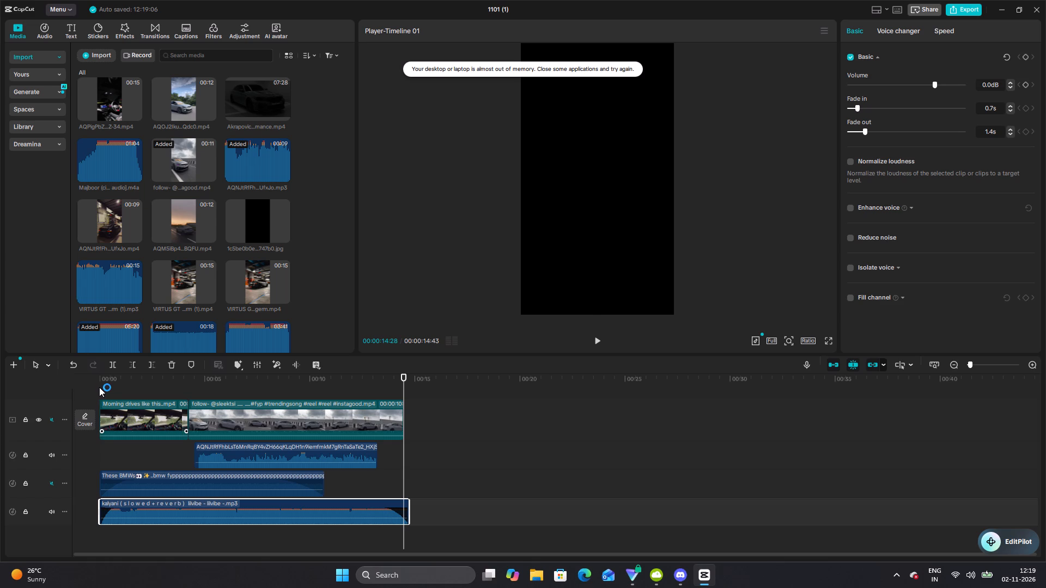
click(101, 387)
drag(102, 387, 93, 387)
key(space)
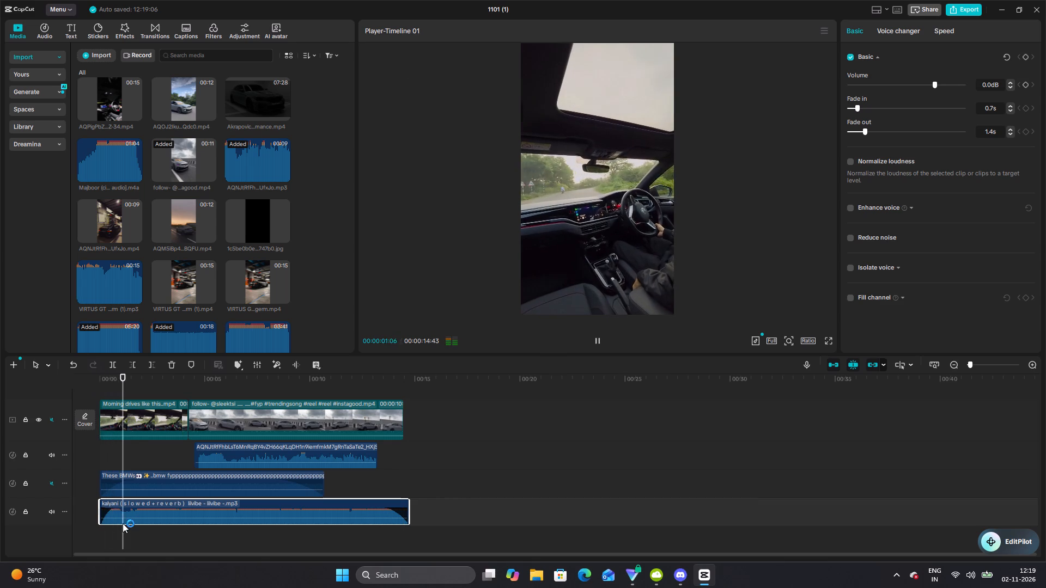
drag(116, 511, 126, 511)
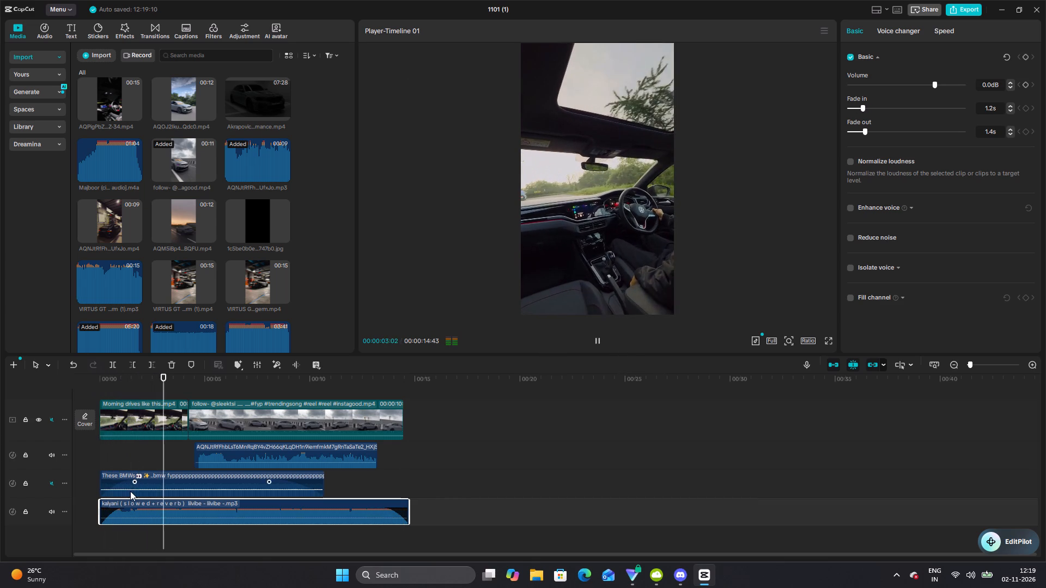
drag(124, 513, 139, 511)
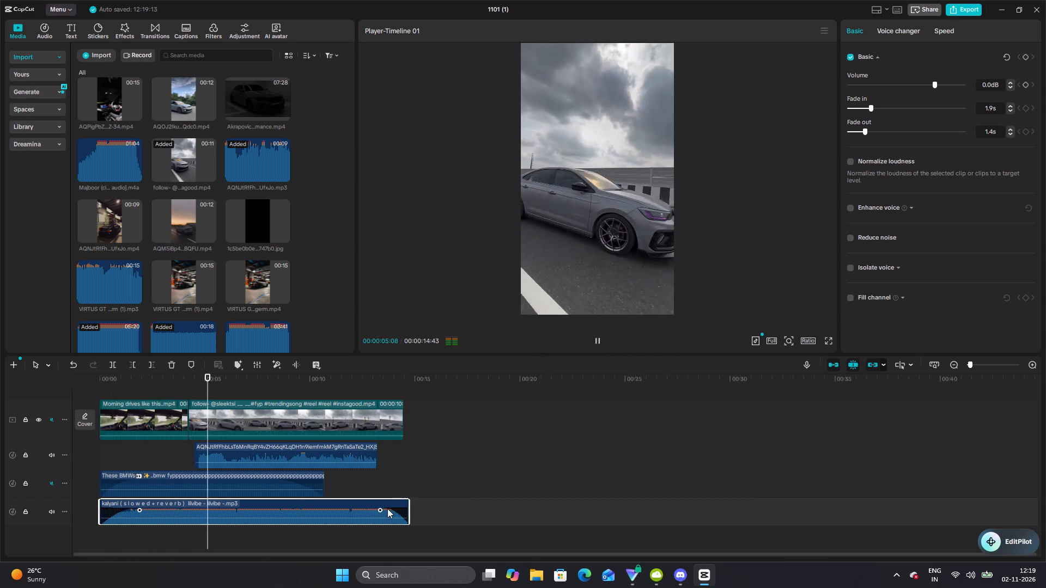
drag(381, 510, 362, 506)
click(114, 388)
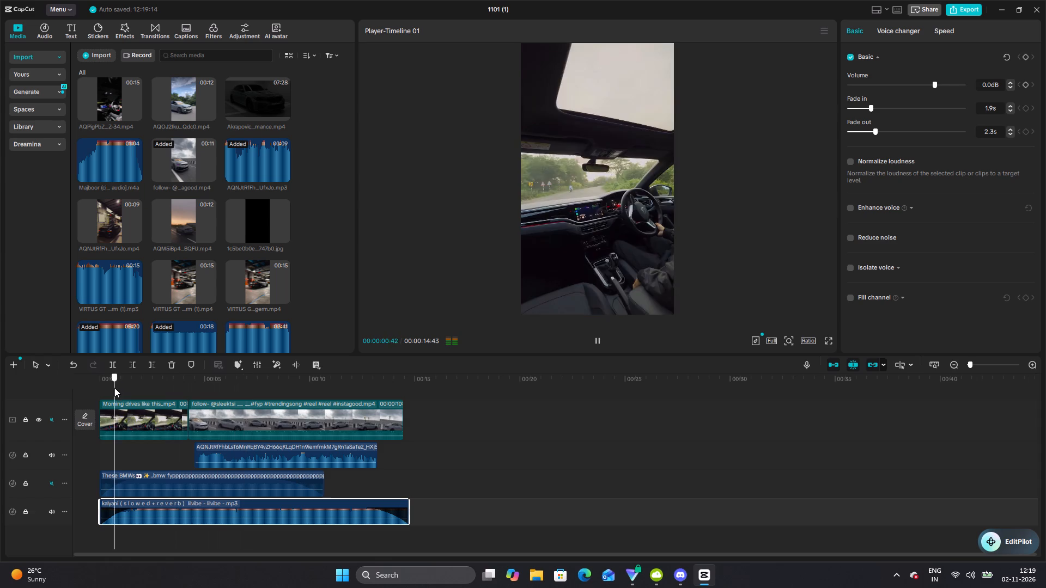
drag(114, 388, 59, 379)
key(space)
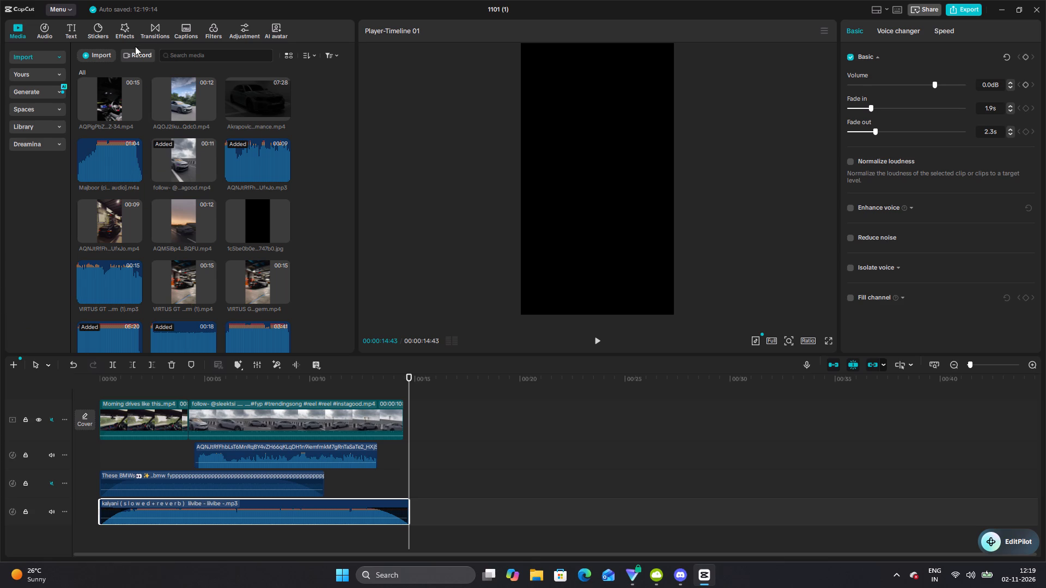
Add the Shake & Flash transition between the two videos, accept duplicate frames without further reminders, and set its duration to 0.8 s.
click(155, 26)
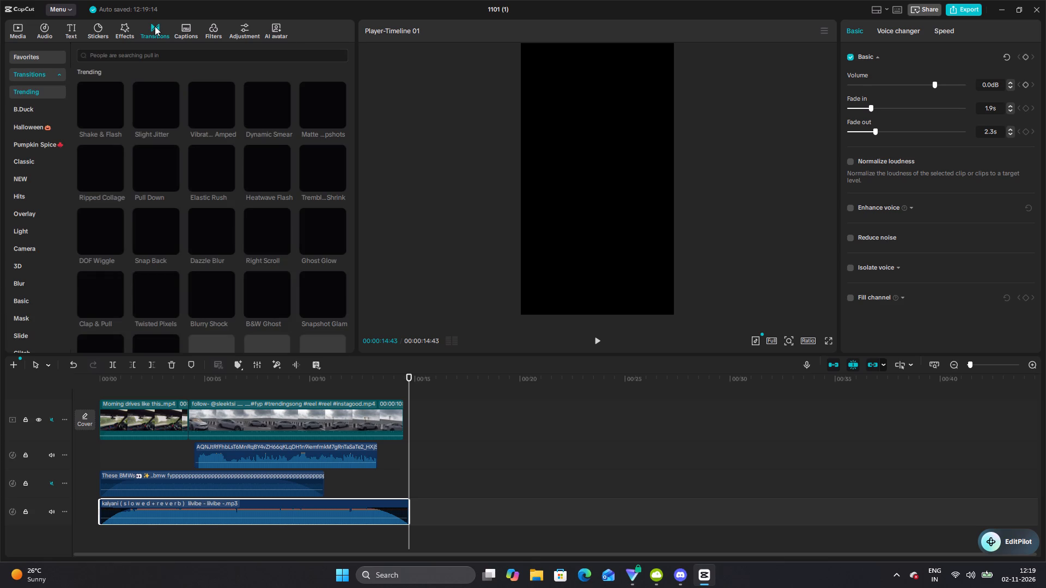
click(157, 49)
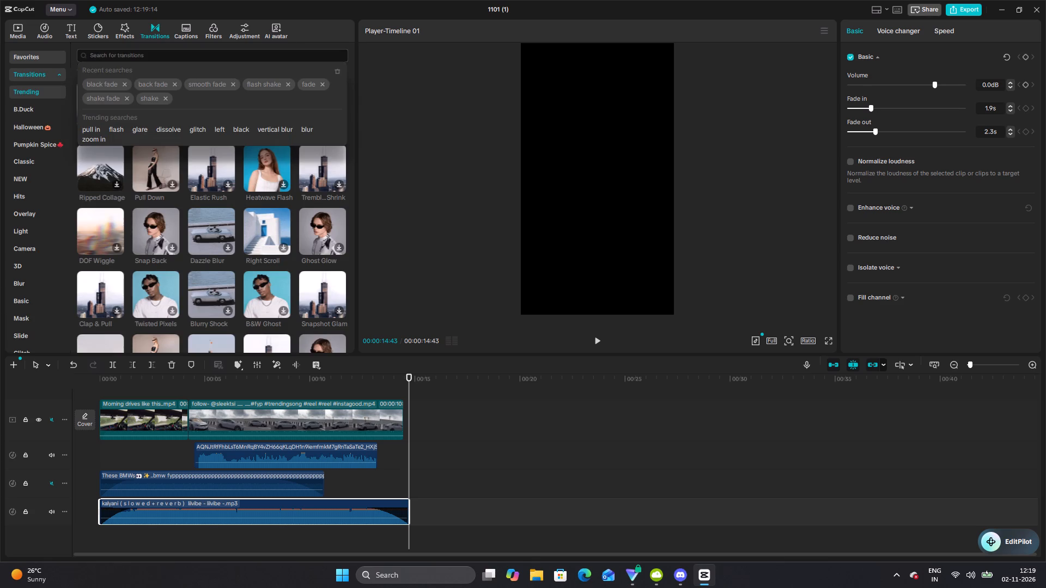
click(64, 187)
drag(102, 100, 177, 414)
click(576, 307)
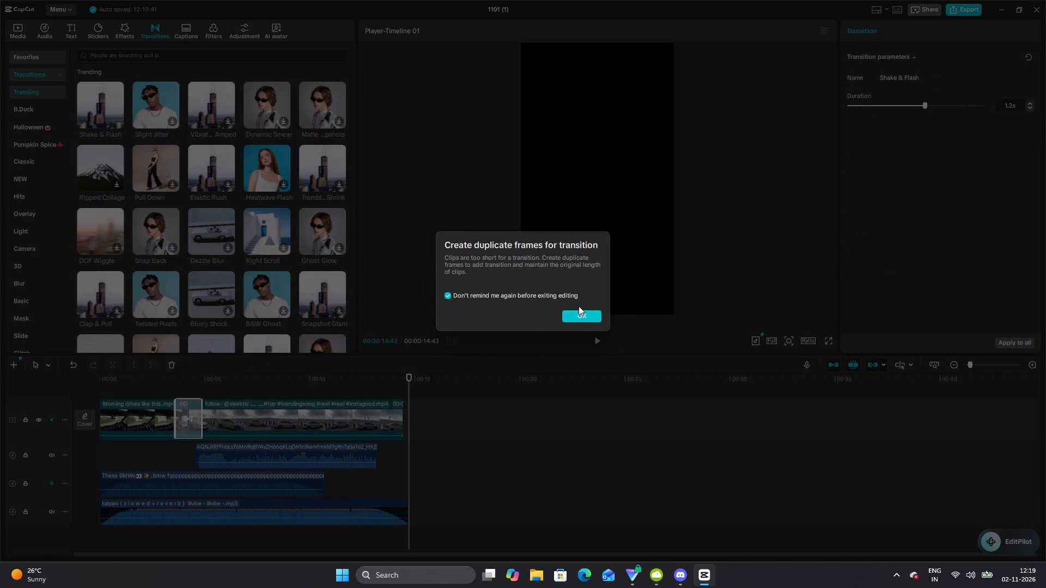
click(580, 314)
click(885, 106)
drag(888, 105, 897, 106)
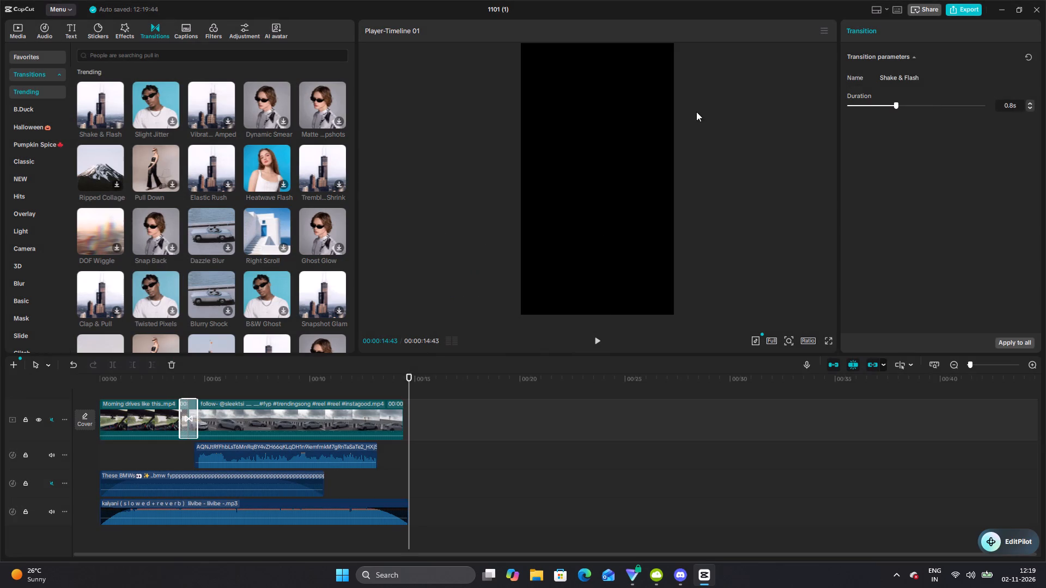
Play the section around the transition, then the whole edit from the start, to review the transition and audio fades.
click(133, 384)
key(space)
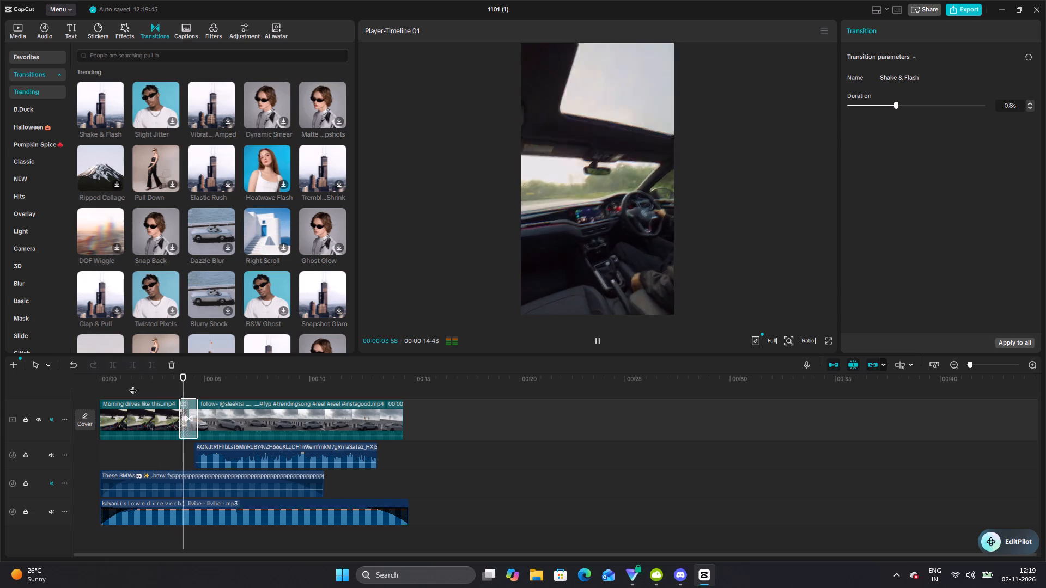
click(171, 375)
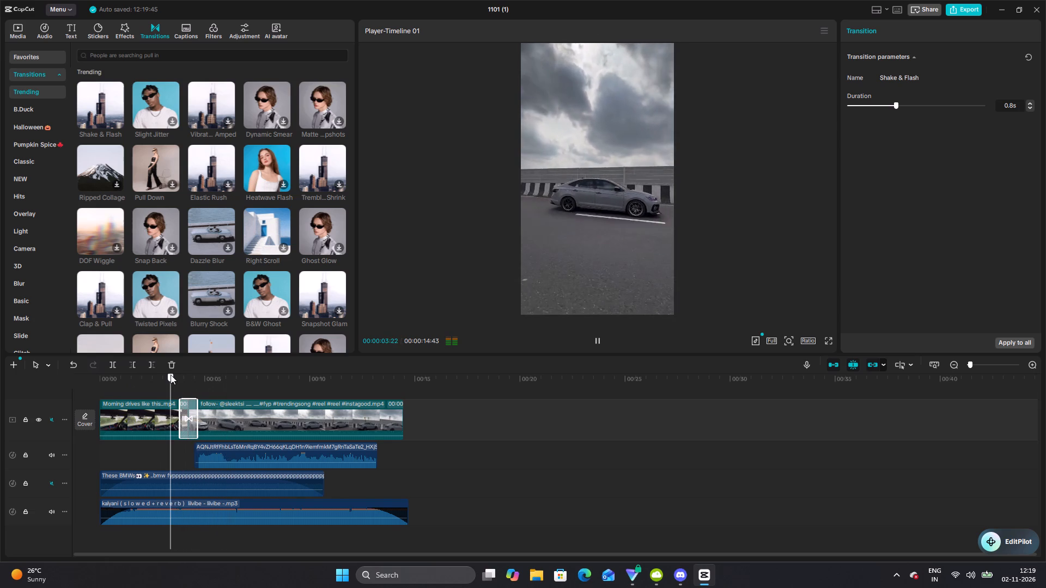
key(space)
key(space)
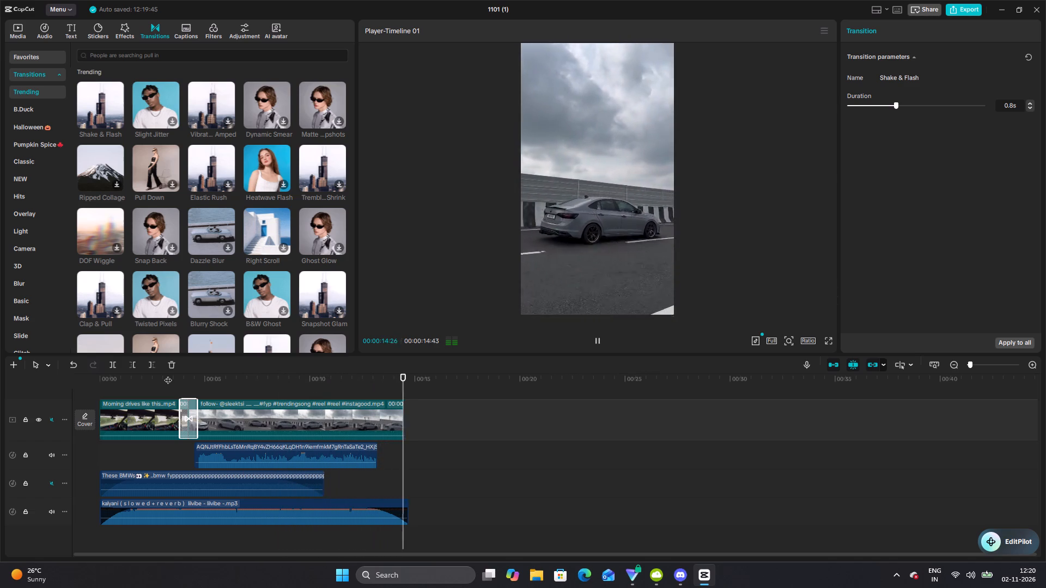
click(284, 389)
drag(284, 389, 3, 367)
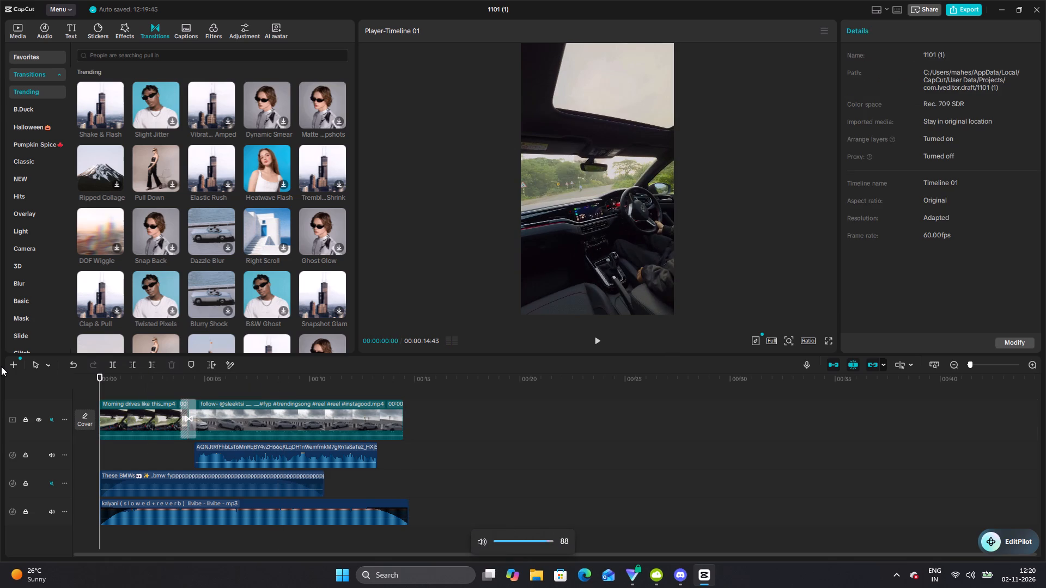
key(space)
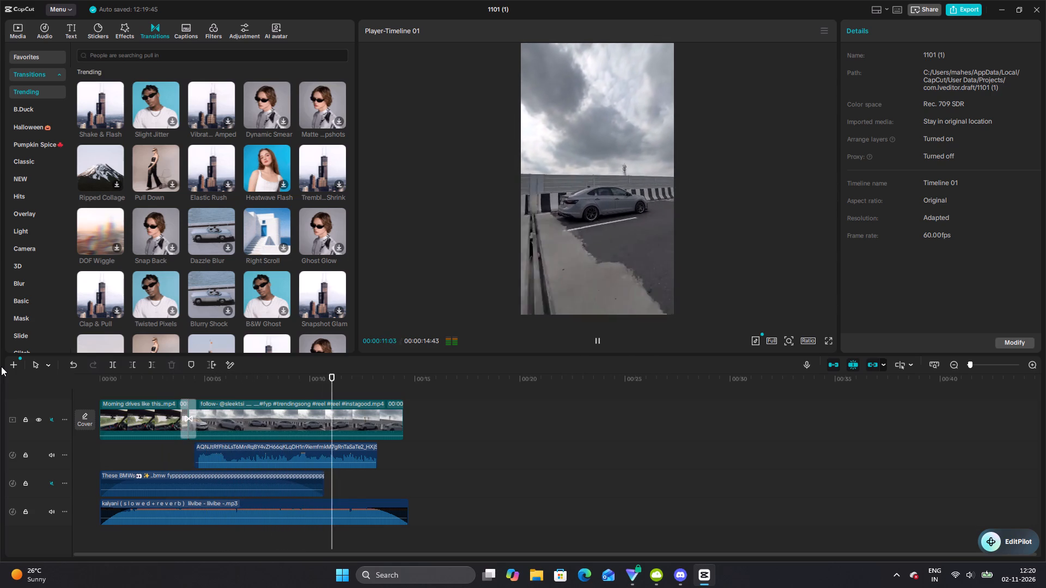
Switch from CapCut to the Proton VPN window.
key(alt+Tab)
key(alt+Tab)
key(alt+Tab)
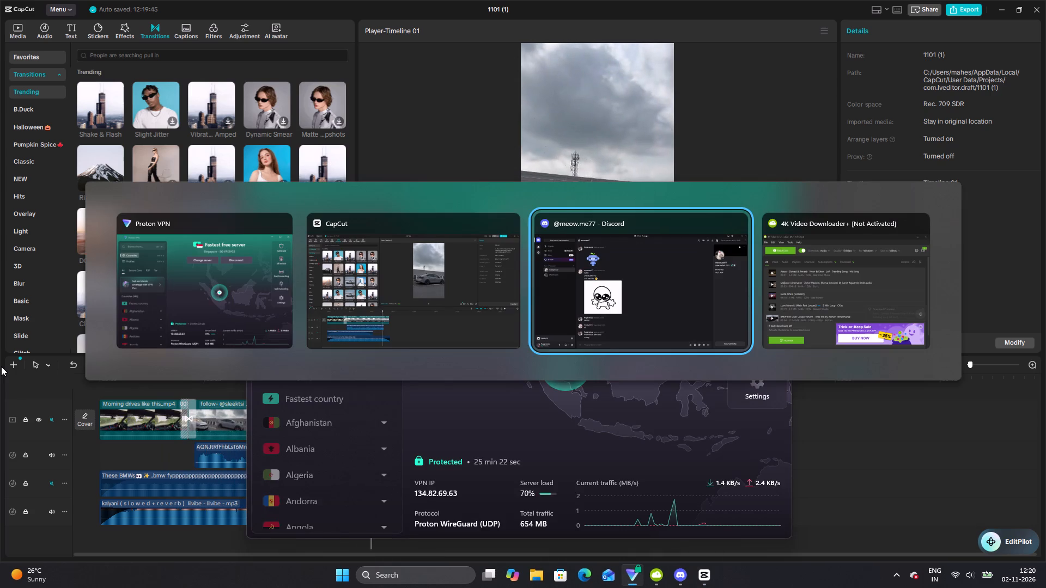
key(alt+Tab)
key(alt+Tab)
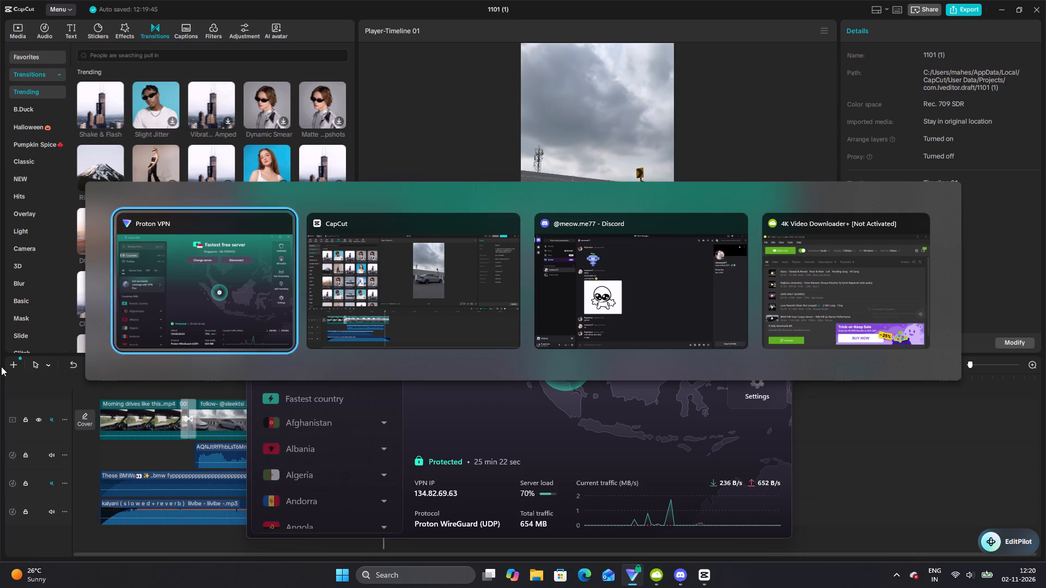
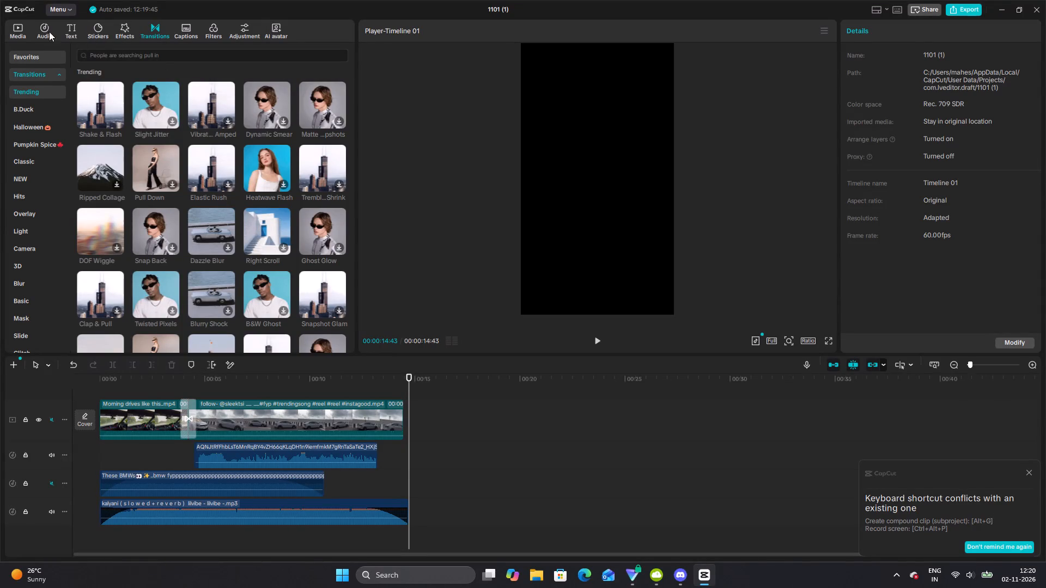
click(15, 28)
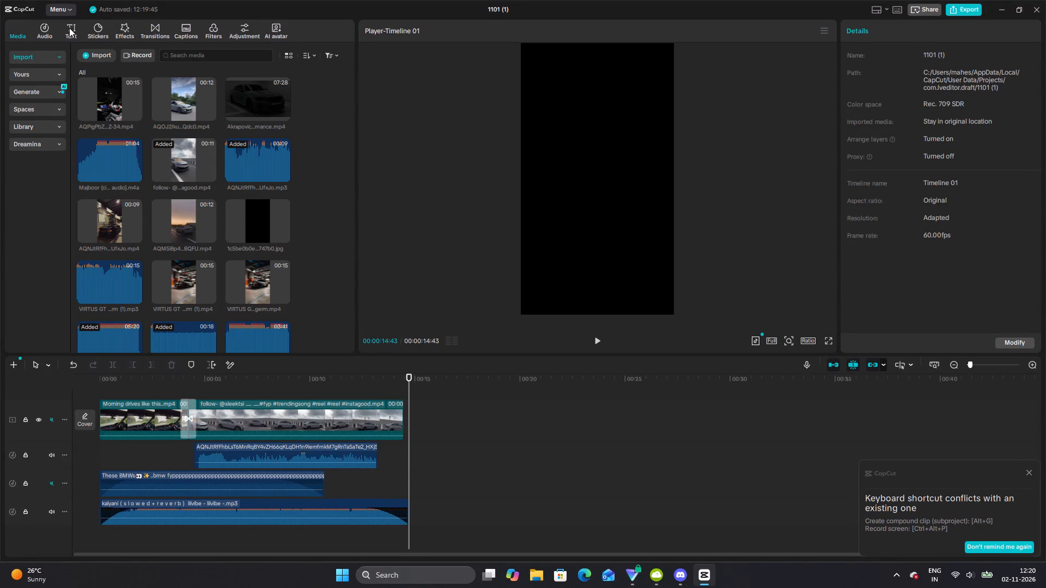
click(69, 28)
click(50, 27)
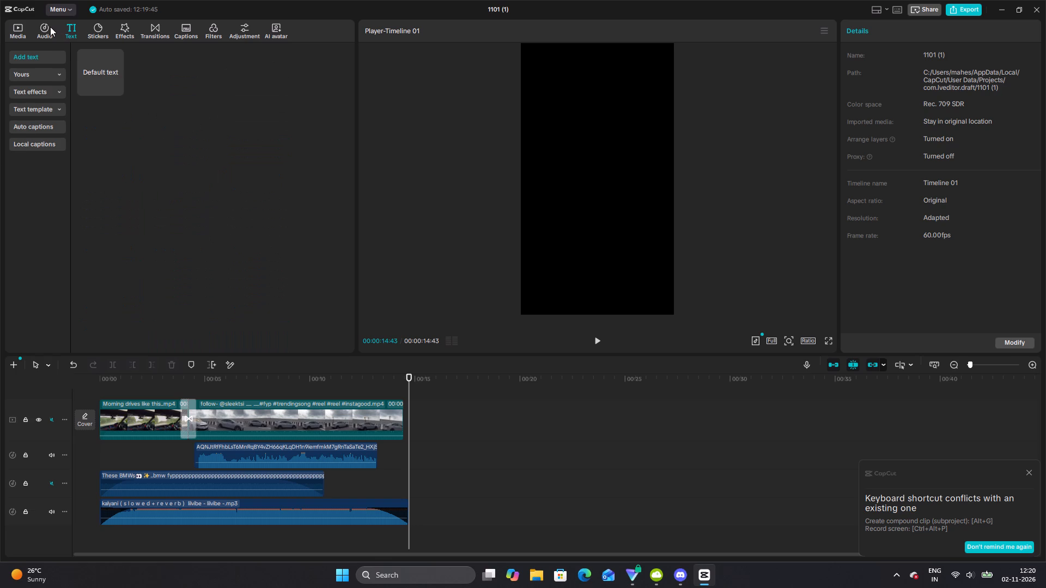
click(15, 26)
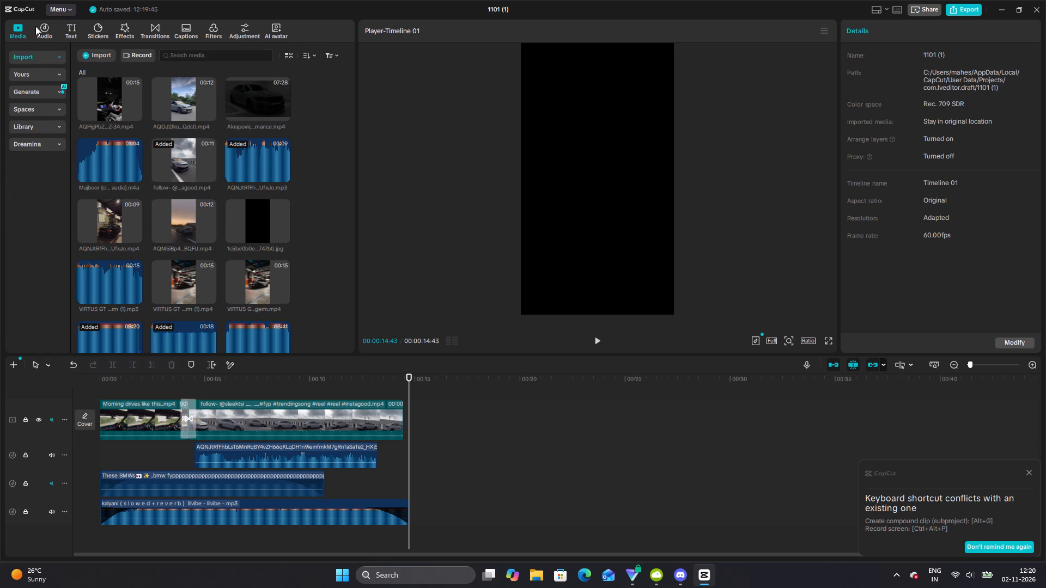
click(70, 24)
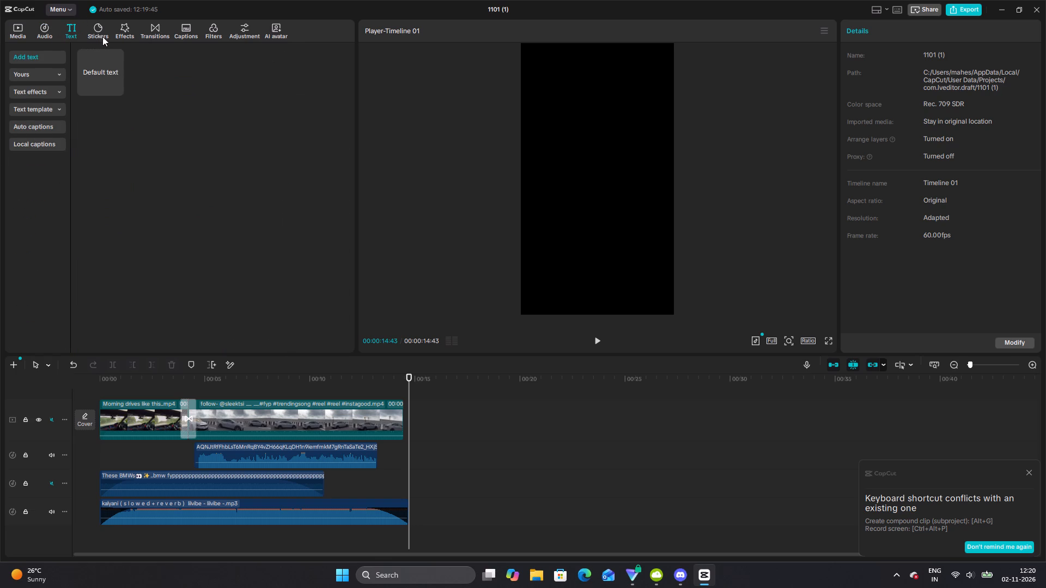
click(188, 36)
Search the filter library for 4k.
click(207, 29)
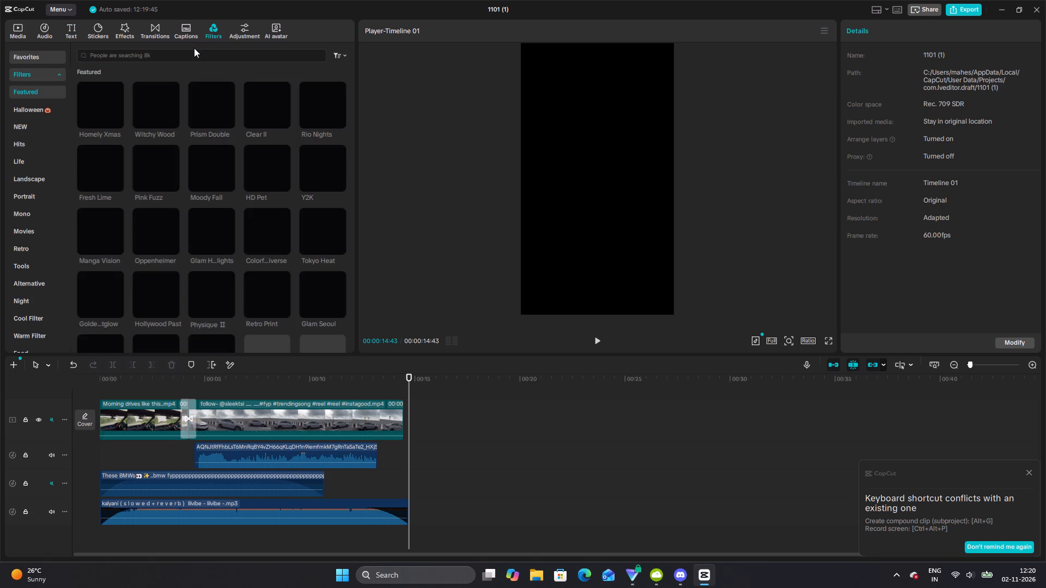
click(187, 54)
text(4k)
key(Return)
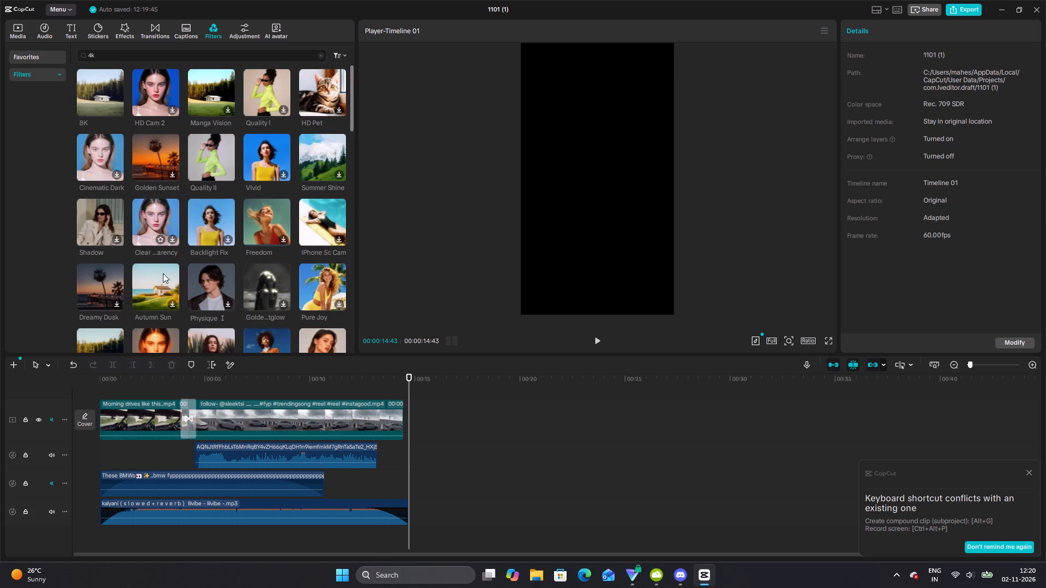
Search the filters for quality and place the 8K filter above the videos at the start of the timeline.
click(145, 50)
key(BackSpace)
key(BackSpace)
key(BackSpace)
key(BackSpace)
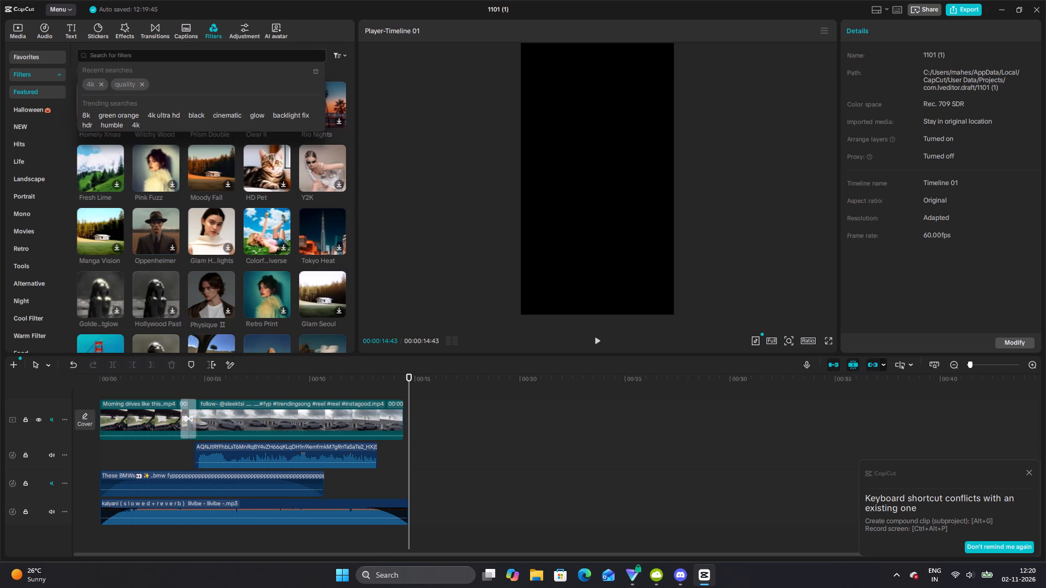
click(123, 87)
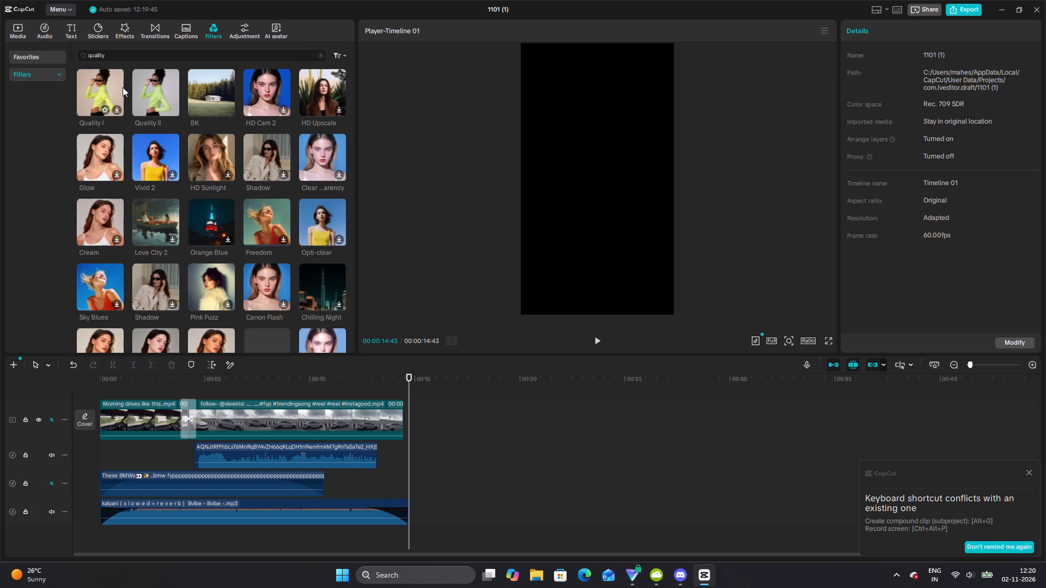
drag(219, 77, 219, 79)
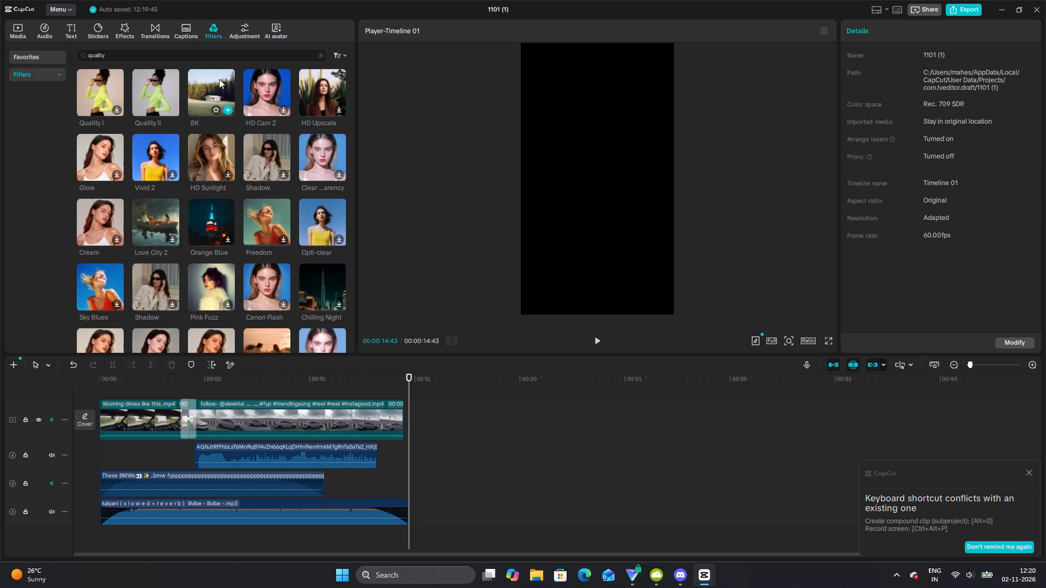
drag(219, 79, 98, 394)
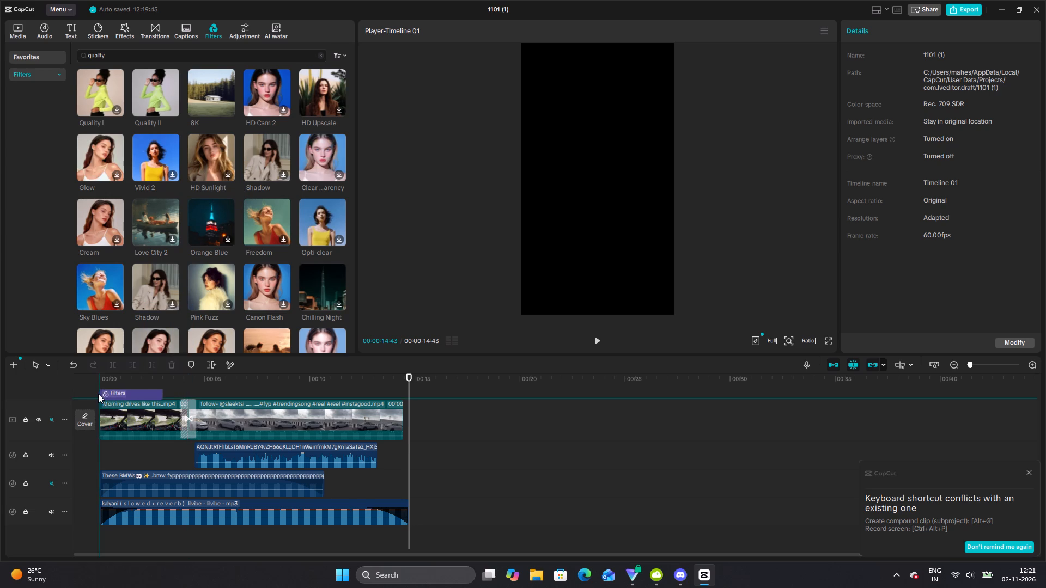
Extend the 8K filter to the end of the second video so it covers both clips.
drag(163, 405, 338, 387)
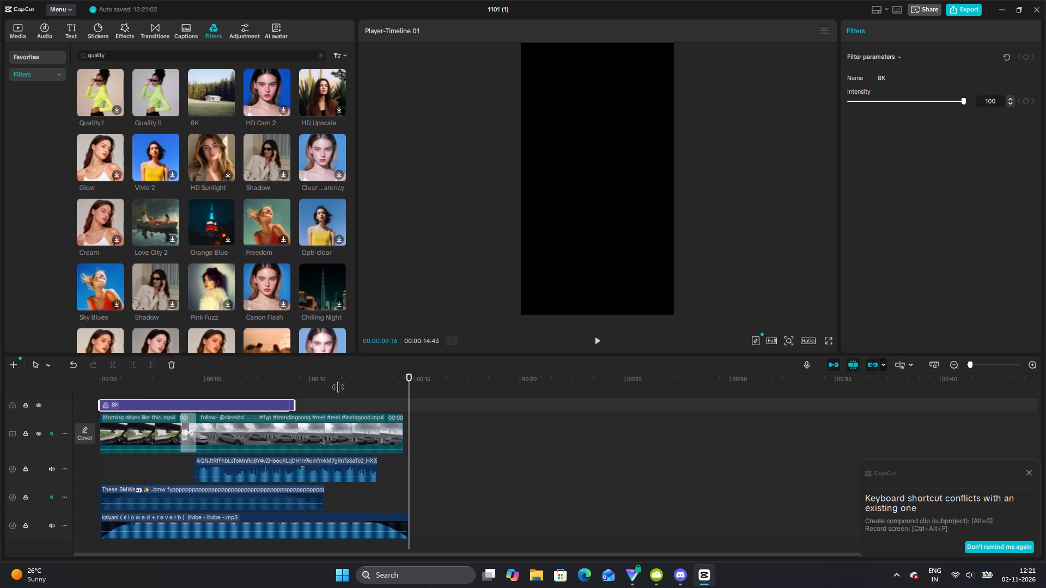
drag(338, 387, 400, 394)
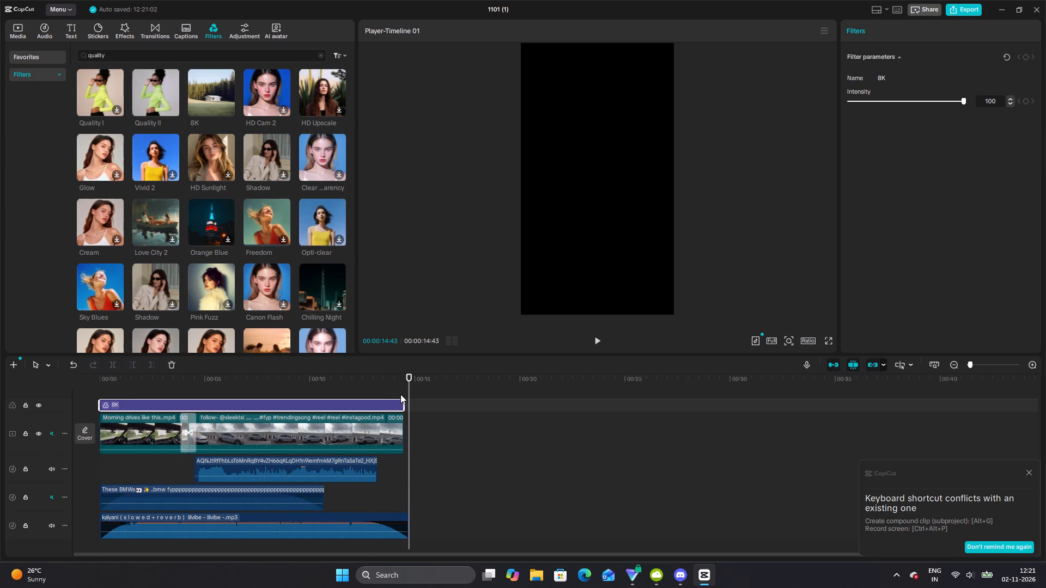
Enlarge the timeline area and play the edit from the start to preview the 8K filter on the videos.
drag(415, 356, 415, 338)
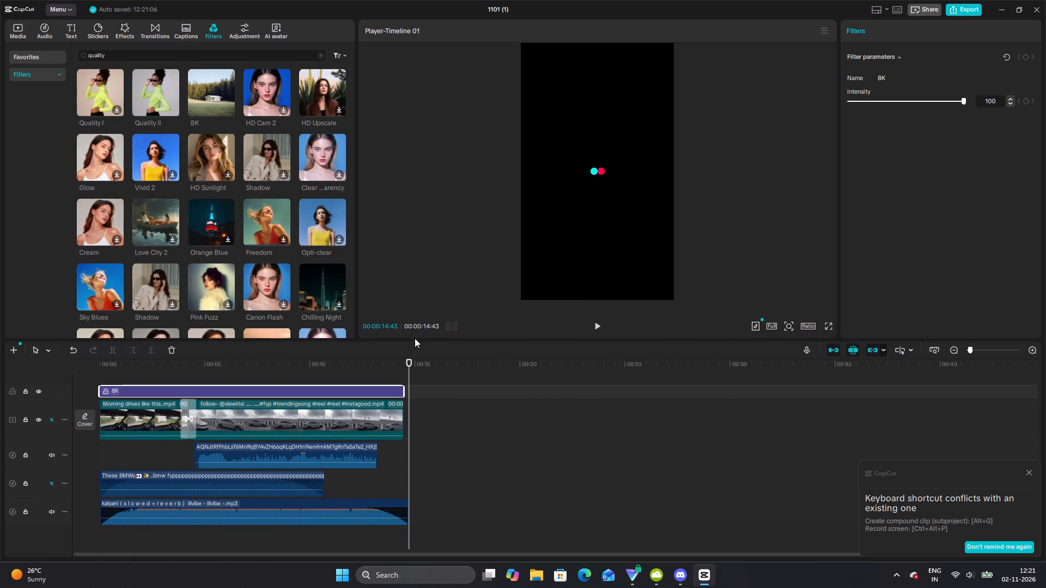
drag(415, 338, 415, 339)
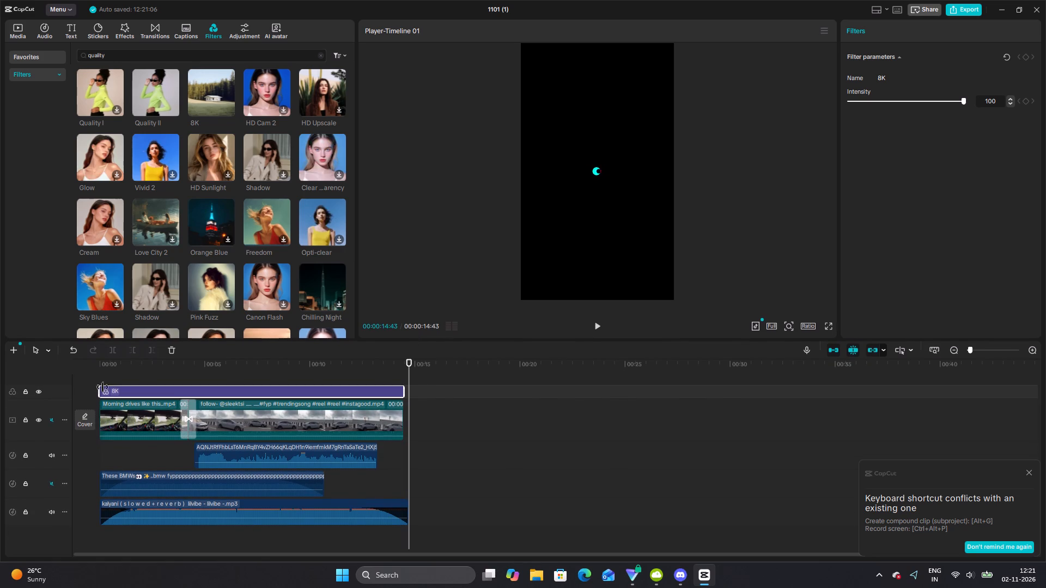
click(111, 373)
drag(111, 373, 50, 365)
key(space)
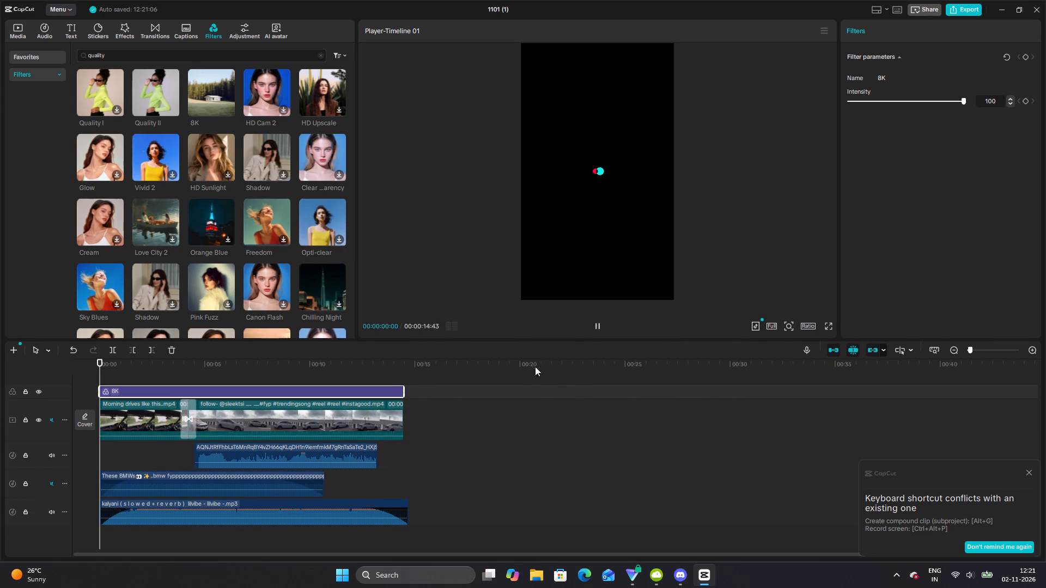
click(521, 370)
click(145, 409)
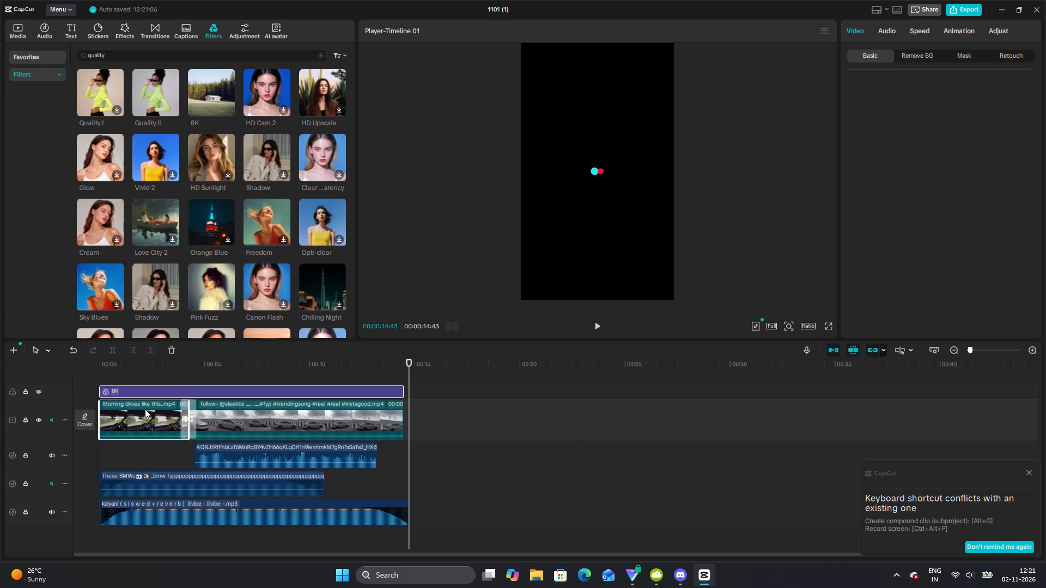
click(120, 376)
drag(120, 376, 83, 375)
click(116, 417)
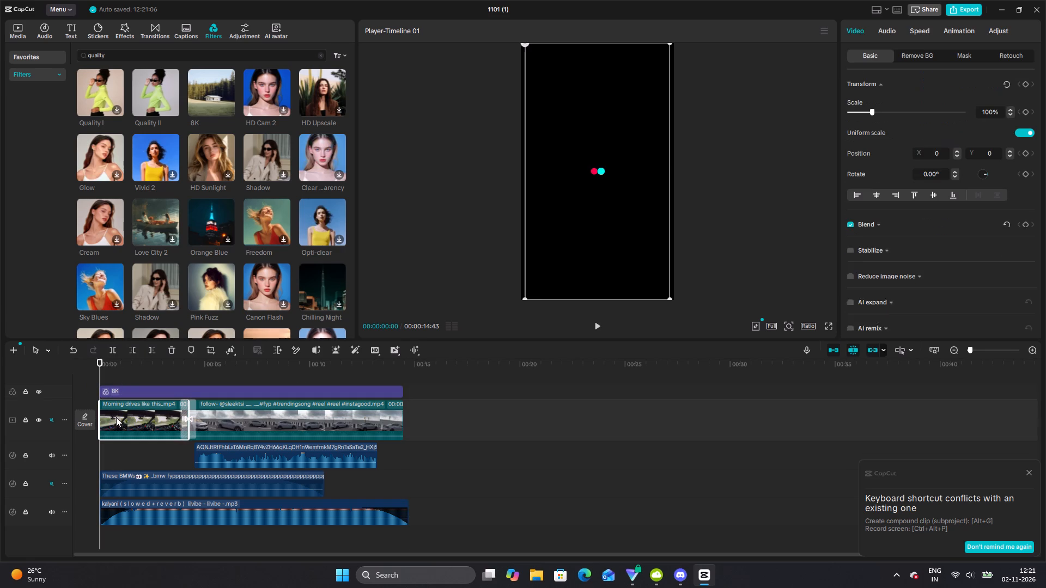
key(space)
click(539, 408)
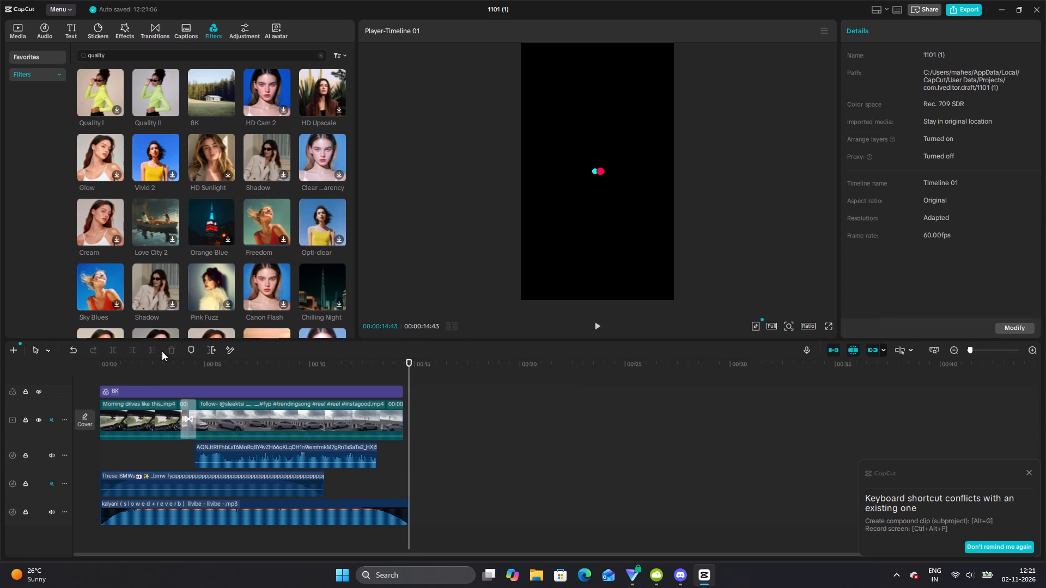
drag(135, 375, 105, 374)
click(105, 374)
click(106, 413)
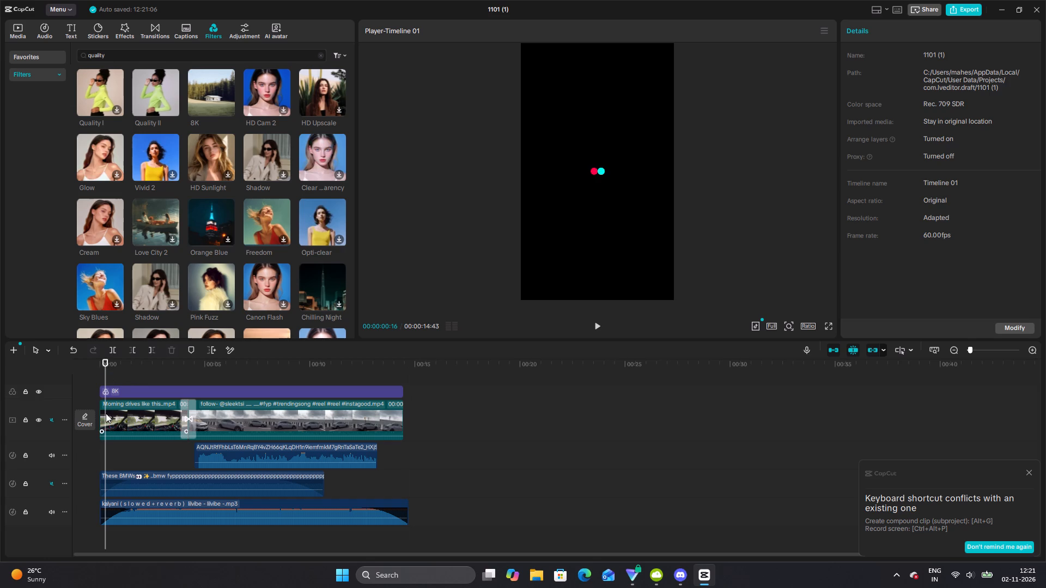
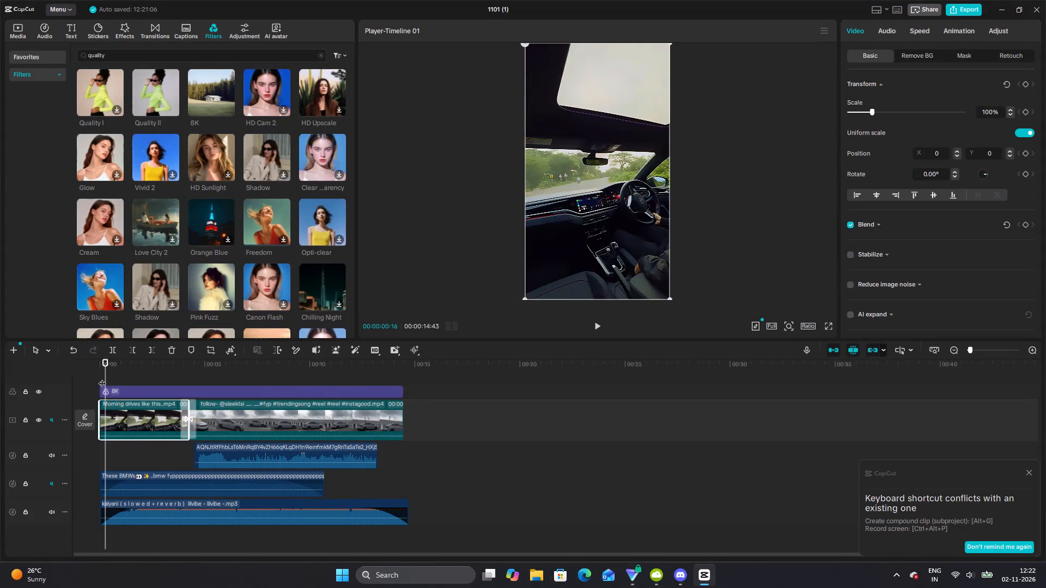
Play the edit from the start in full screen to check the filtered videos.
drag(102, 378, 79, 383)
click(830, 327)
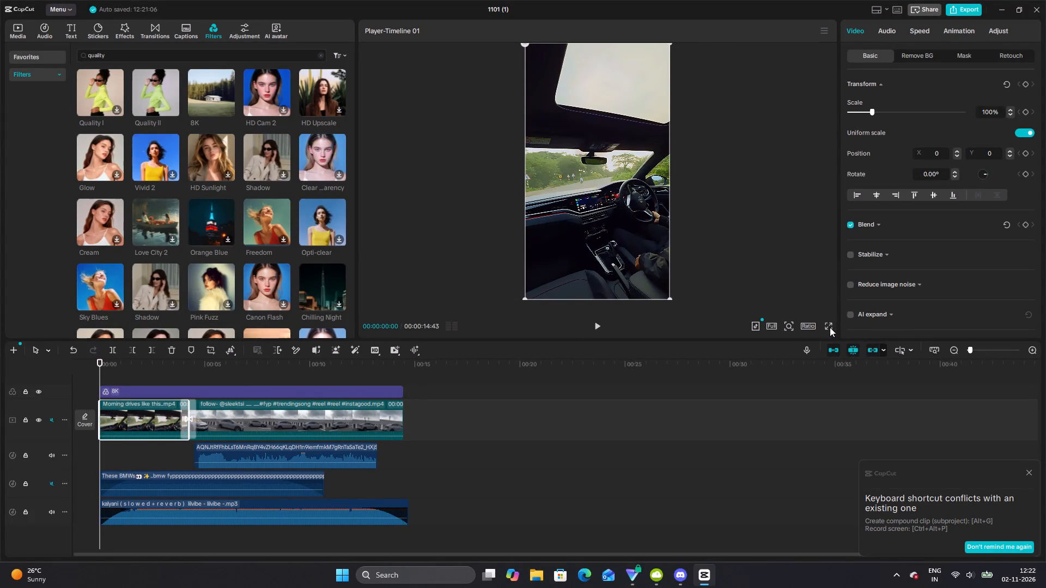
key(space)
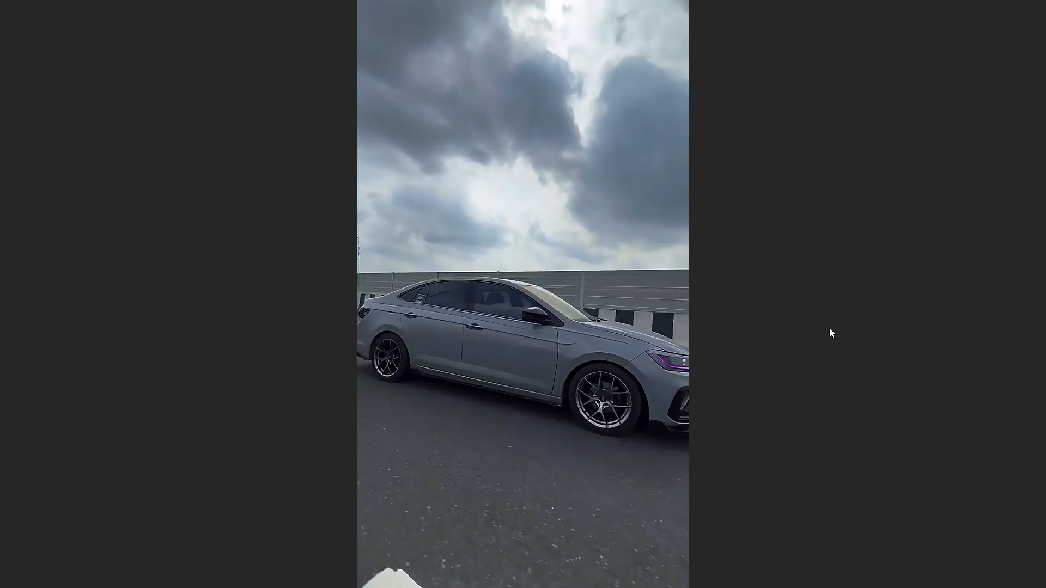
key(Escape)
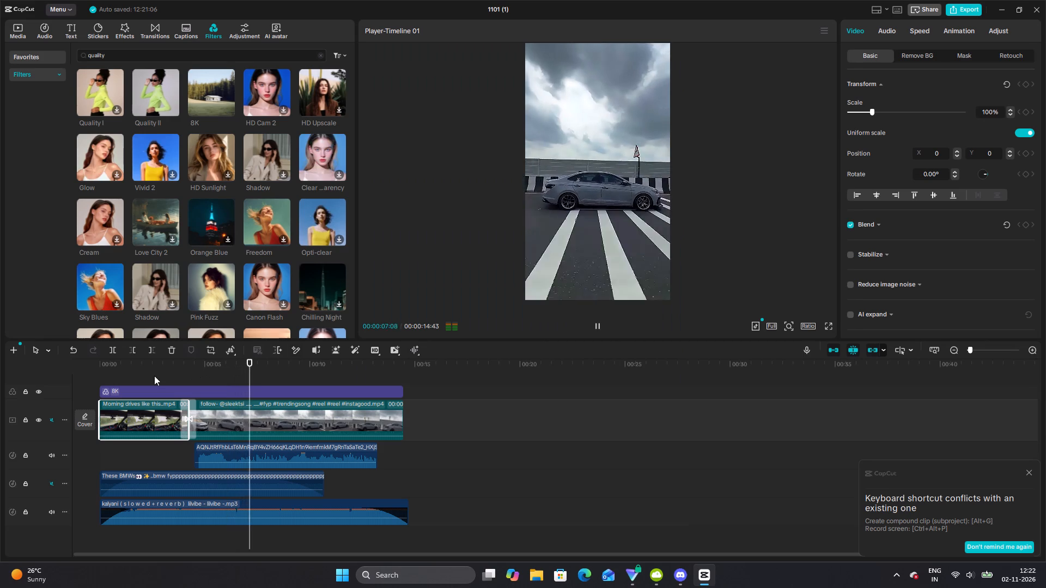
Replay the join between the two videos and the whole edit from the start to review the current transition.
double_click(154, 376)
key(space)
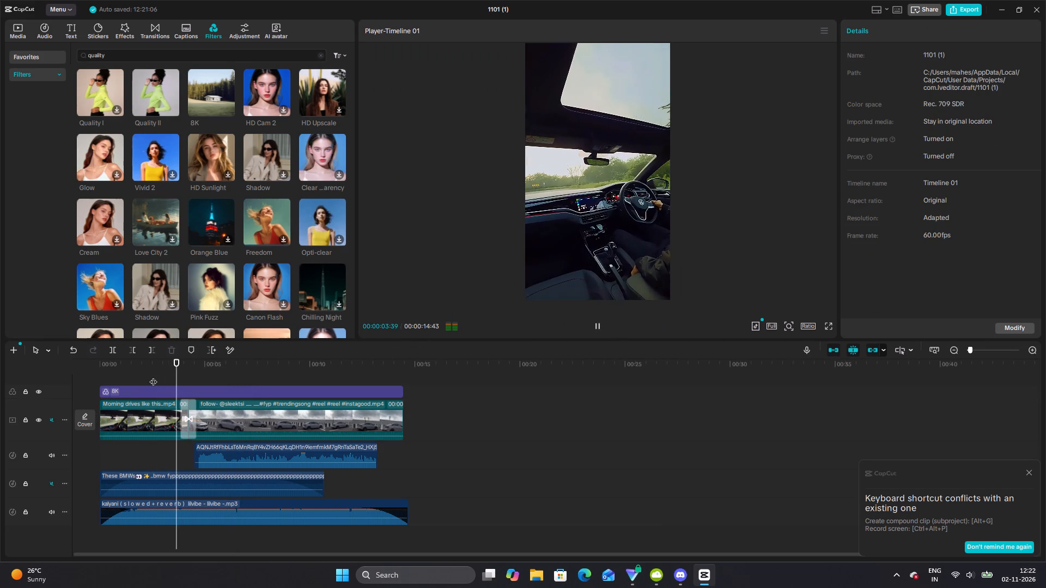
click(165, 425)
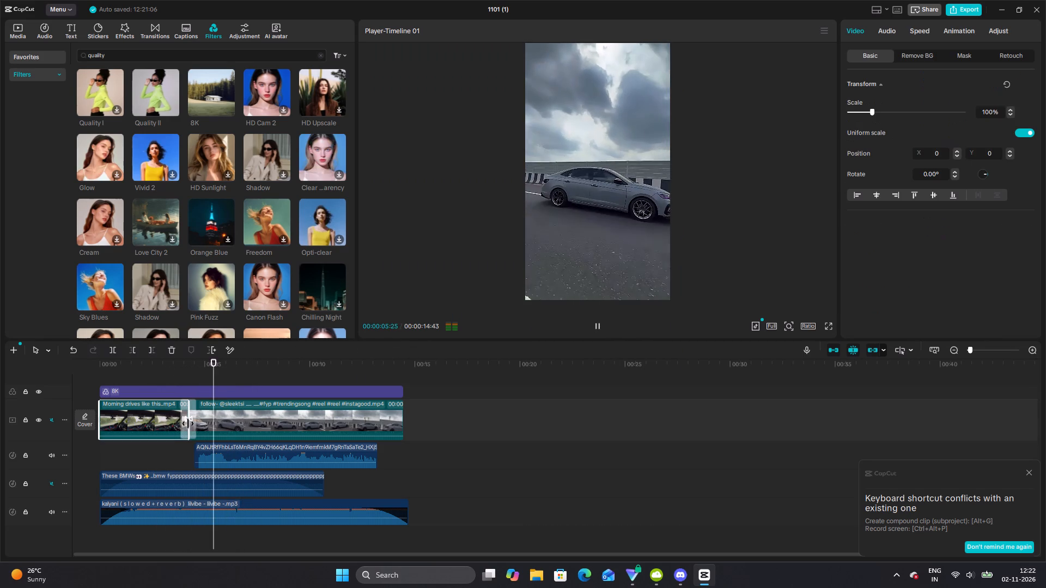
click(188, 424)
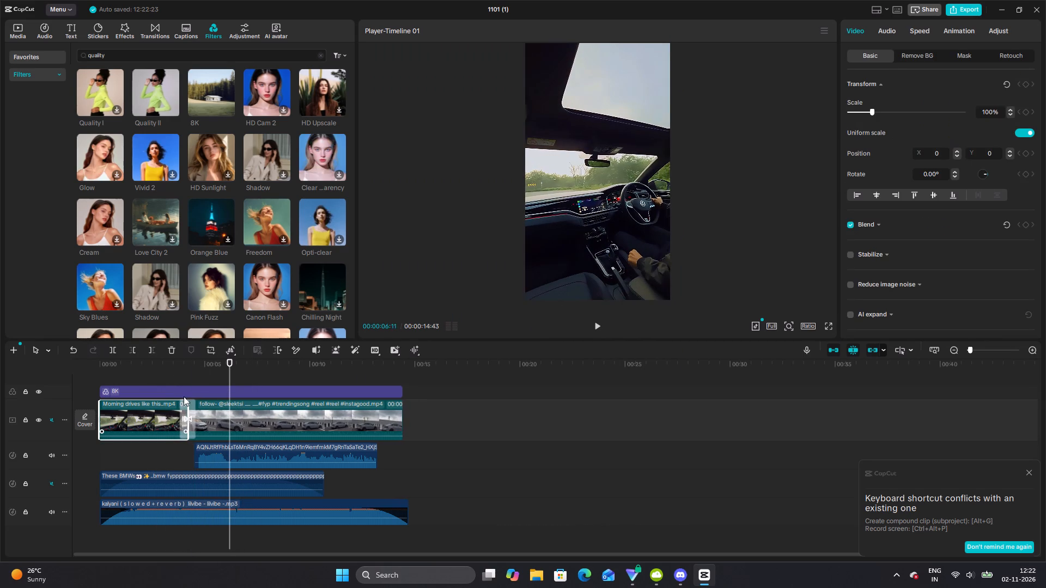
click(164, 372)
key(space)
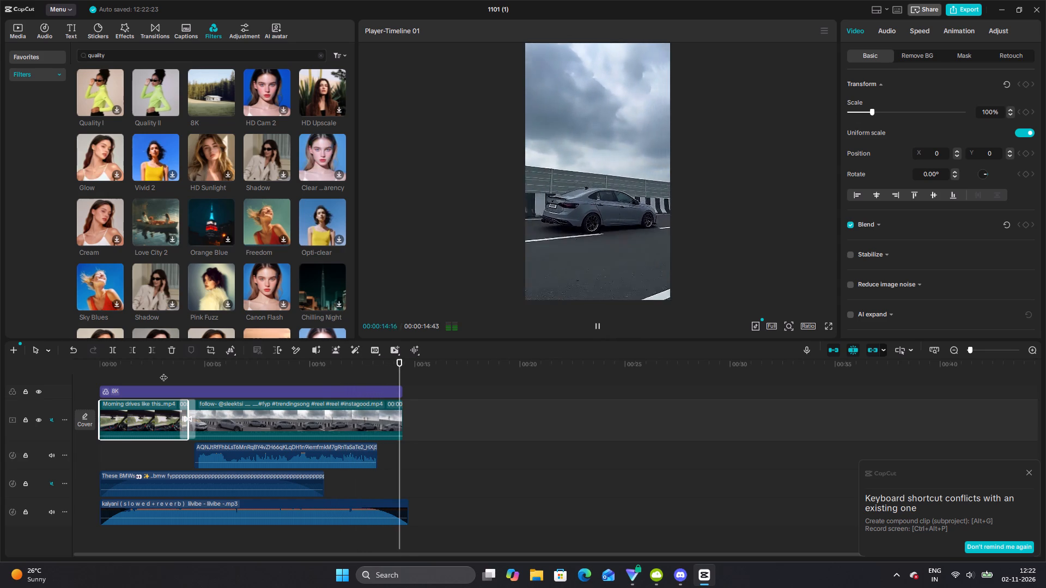
click(314, 372)
drag(314, 372, 86, 383)
key(space)
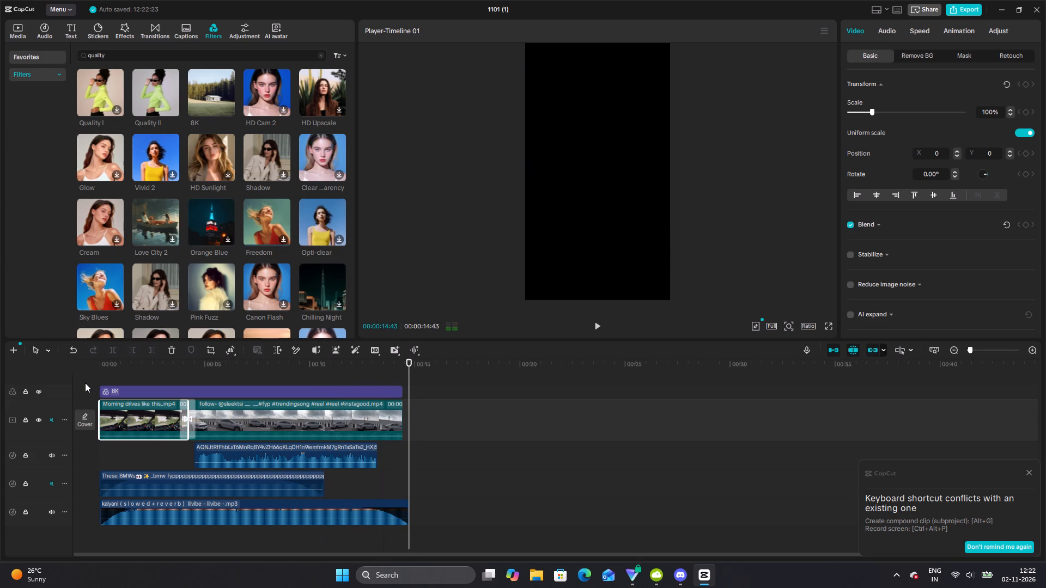
key(space)
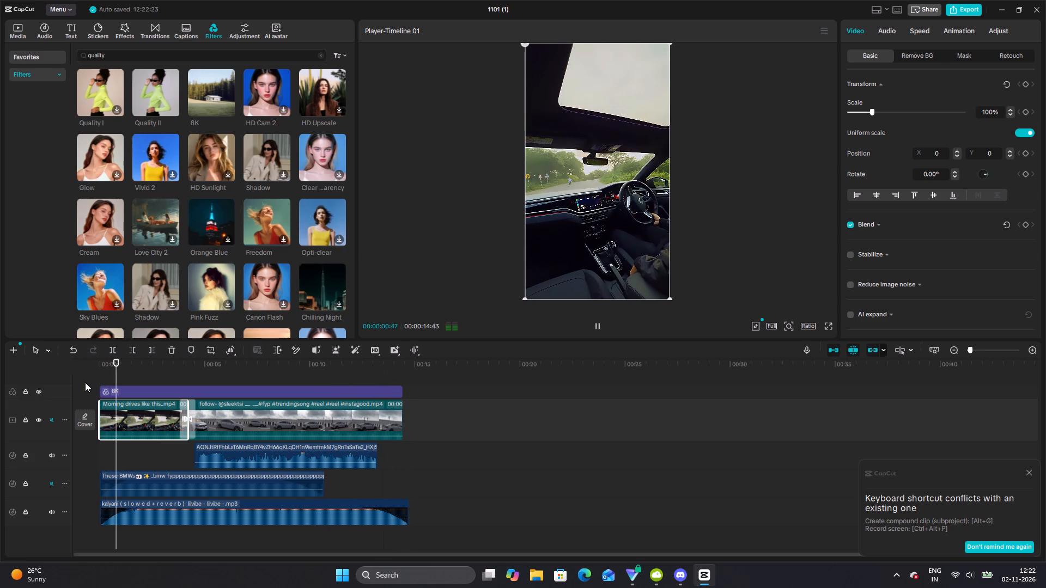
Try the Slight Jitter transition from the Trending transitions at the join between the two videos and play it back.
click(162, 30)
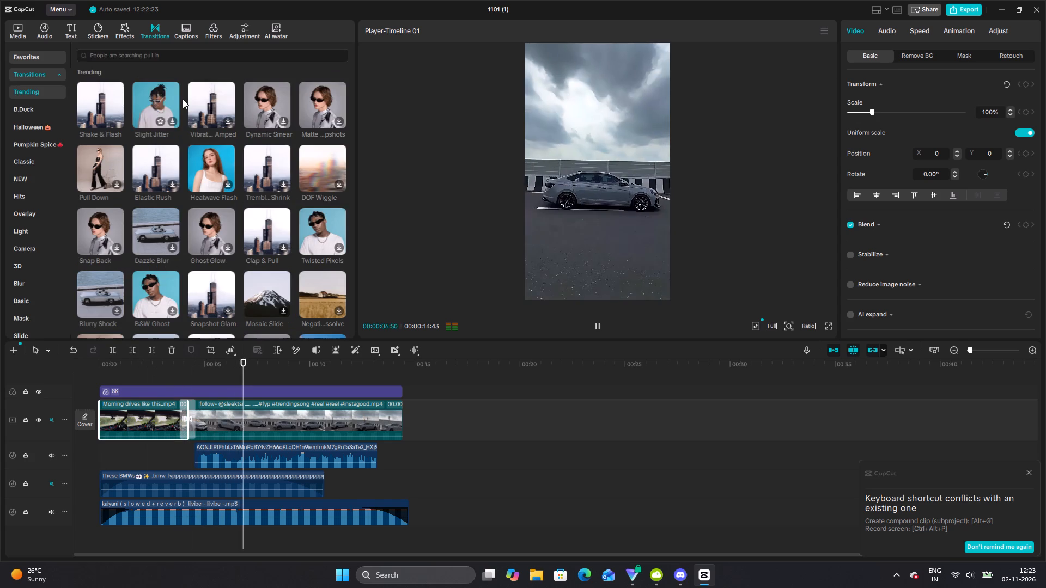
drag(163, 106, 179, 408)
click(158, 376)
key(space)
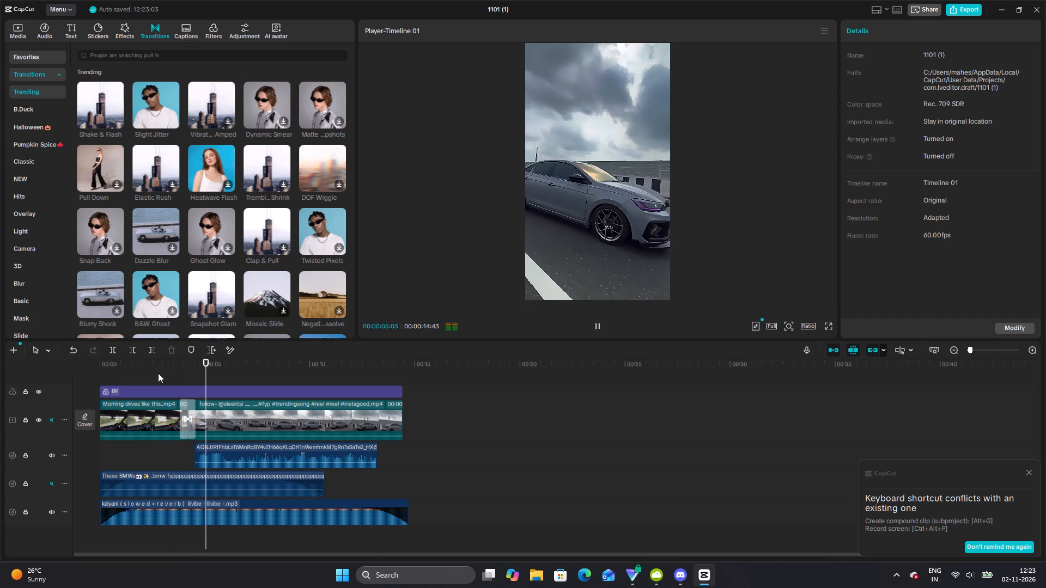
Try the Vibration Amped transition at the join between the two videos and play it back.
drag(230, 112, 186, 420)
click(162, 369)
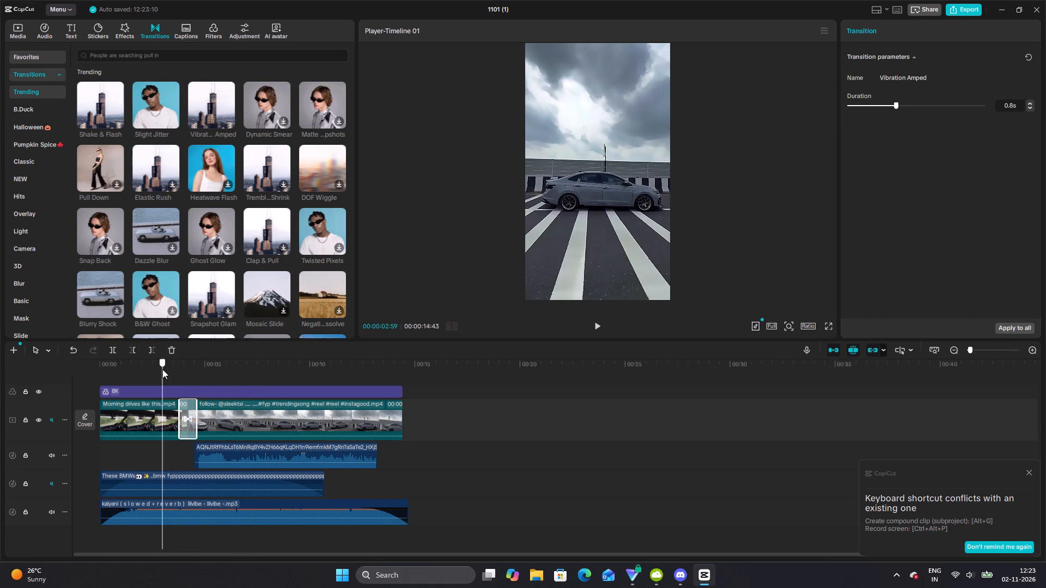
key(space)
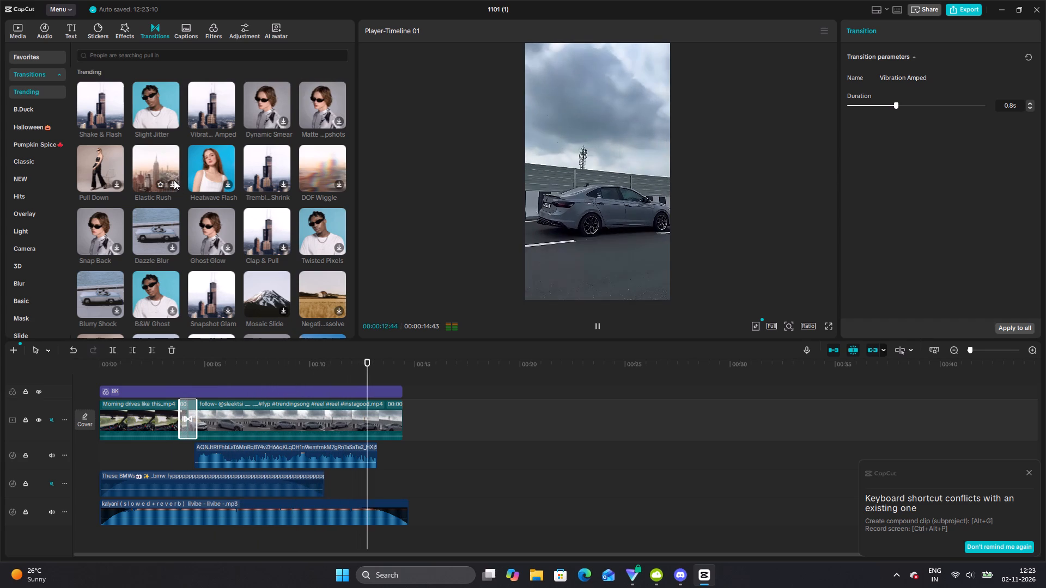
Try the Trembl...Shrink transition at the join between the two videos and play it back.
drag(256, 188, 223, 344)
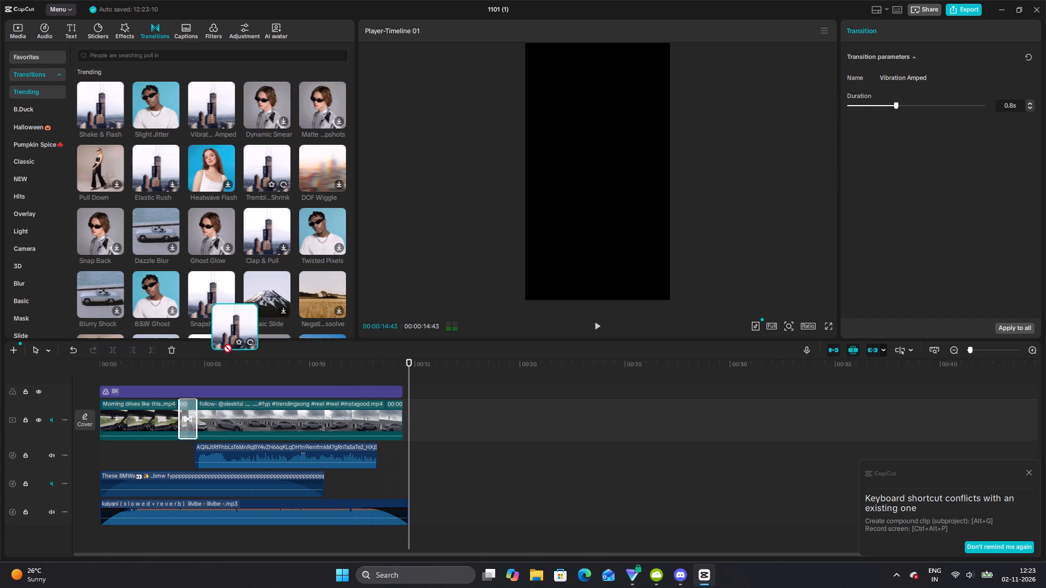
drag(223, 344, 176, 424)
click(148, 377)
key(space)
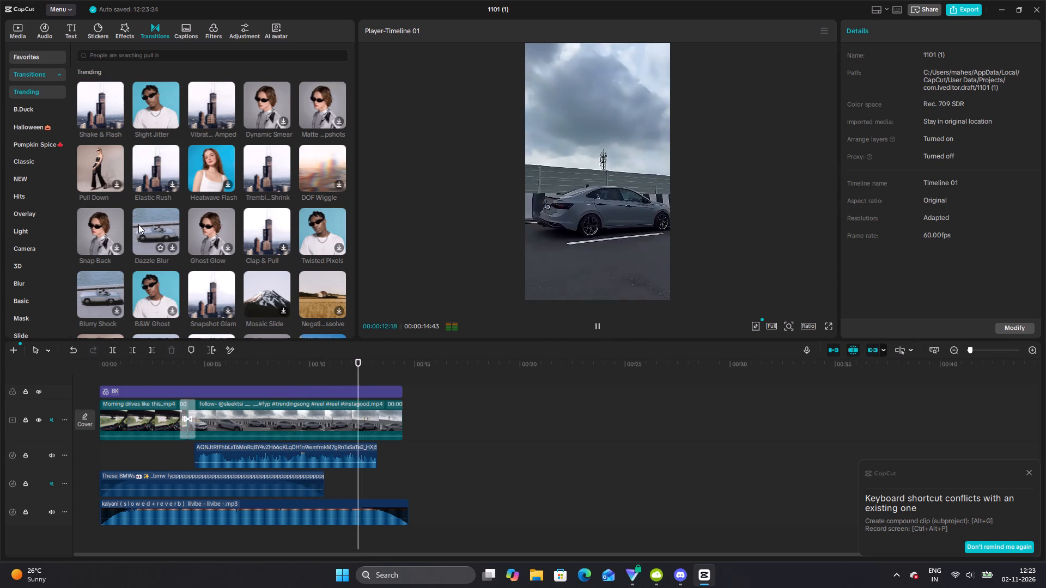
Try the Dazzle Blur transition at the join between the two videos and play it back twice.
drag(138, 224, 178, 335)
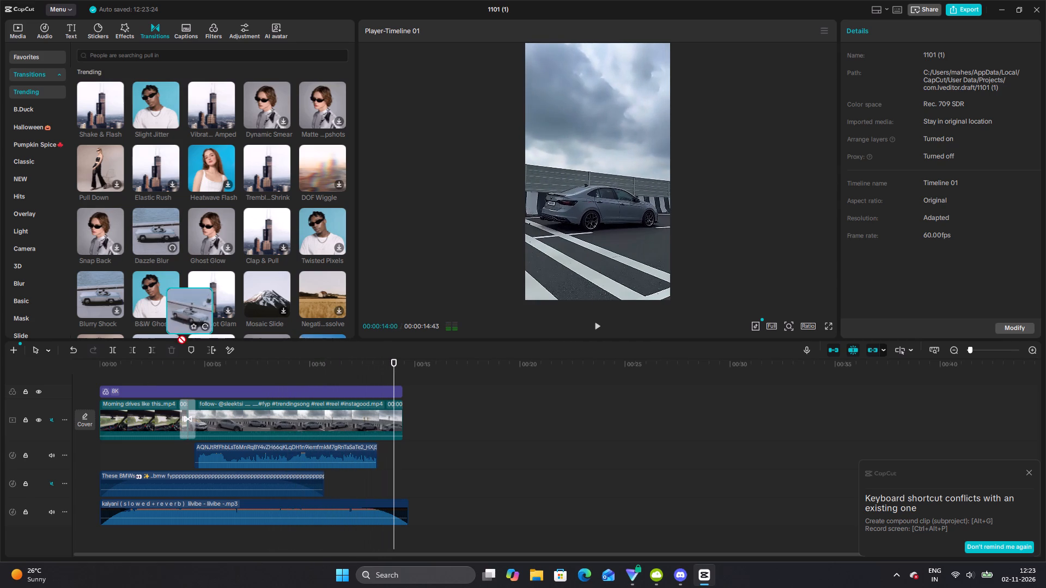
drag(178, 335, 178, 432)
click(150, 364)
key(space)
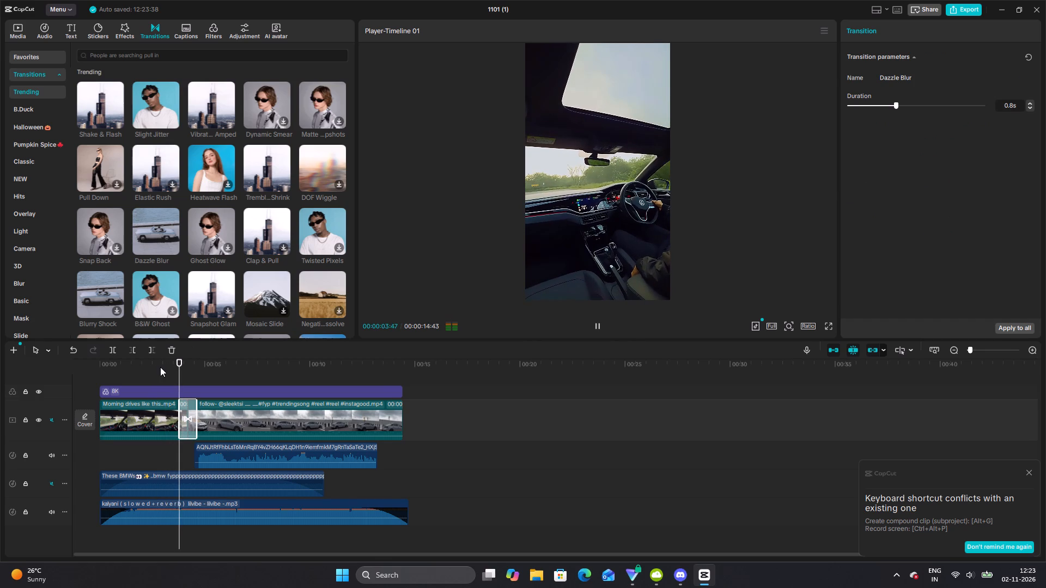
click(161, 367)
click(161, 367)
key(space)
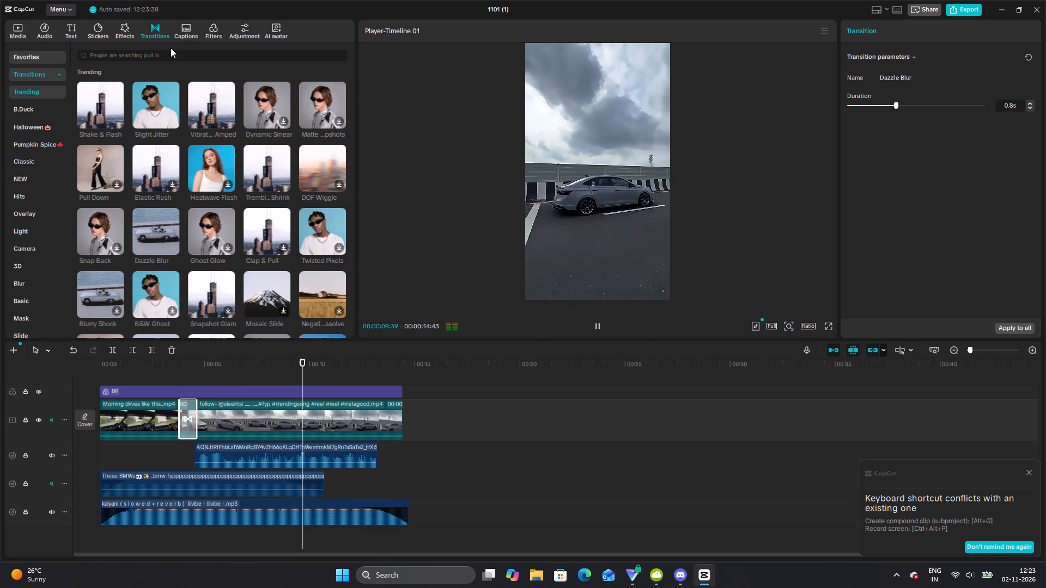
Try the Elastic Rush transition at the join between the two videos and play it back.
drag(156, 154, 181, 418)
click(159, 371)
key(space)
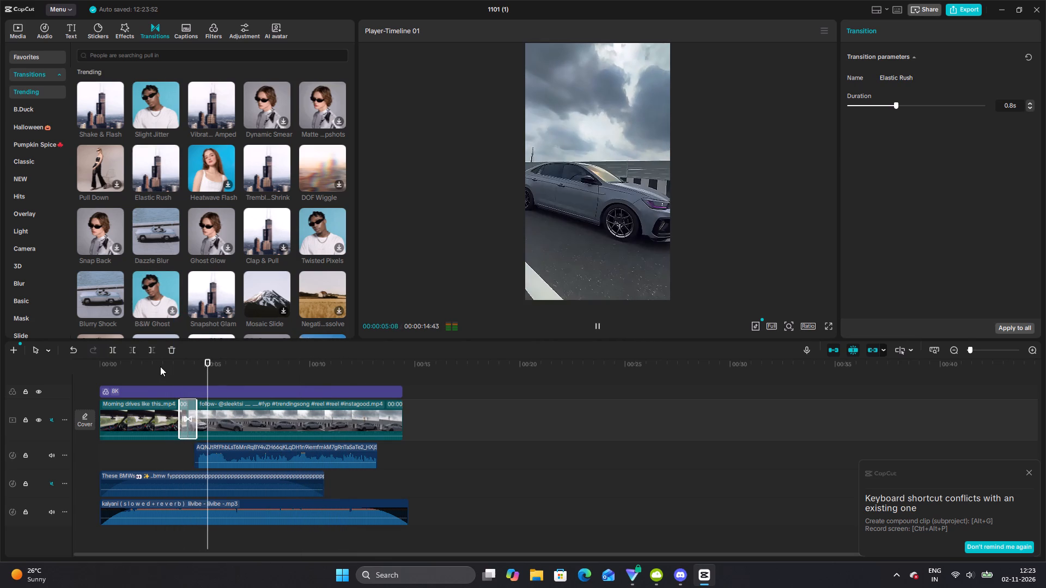
Replace the transition between the two videos with Vibration Amped and set its duration to 0.7 s.
drag(216, 110, 198, 328)
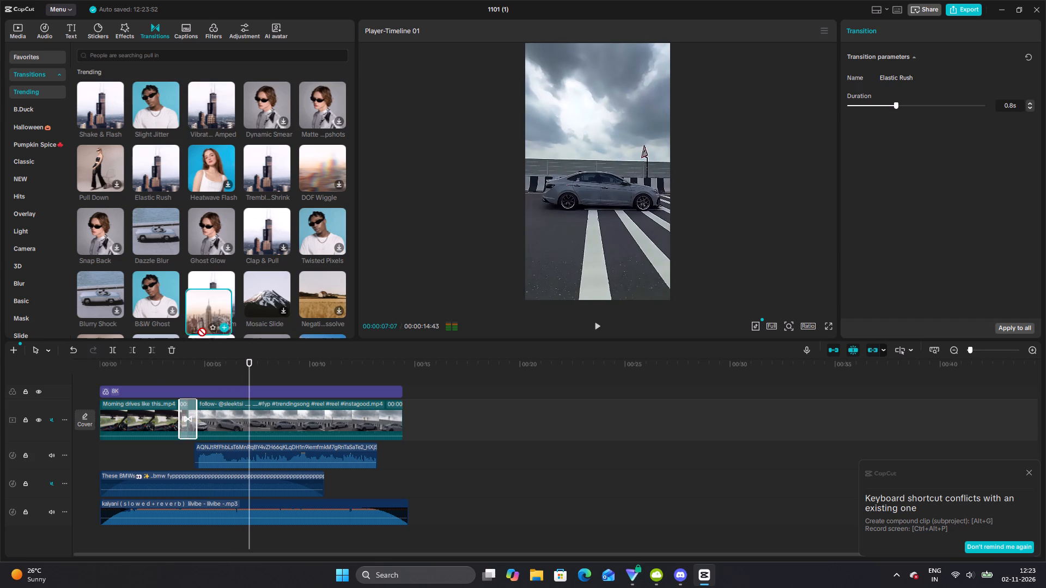
drag(198, 328, 185, 425)
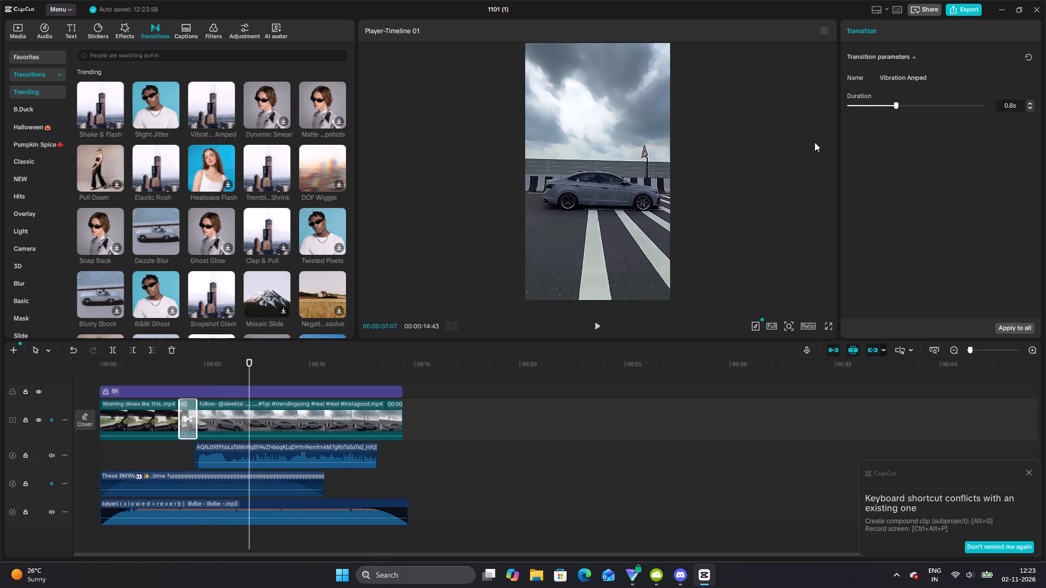
click(892, 106)
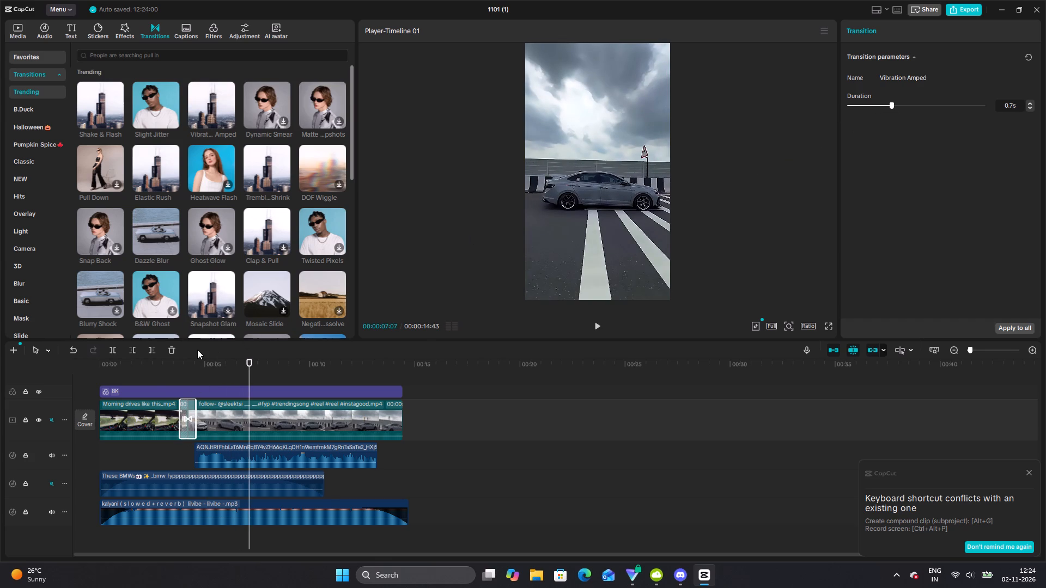
Play the edit through the new transition and replay it in full screen to the end.
click(122, 381)
key(space)
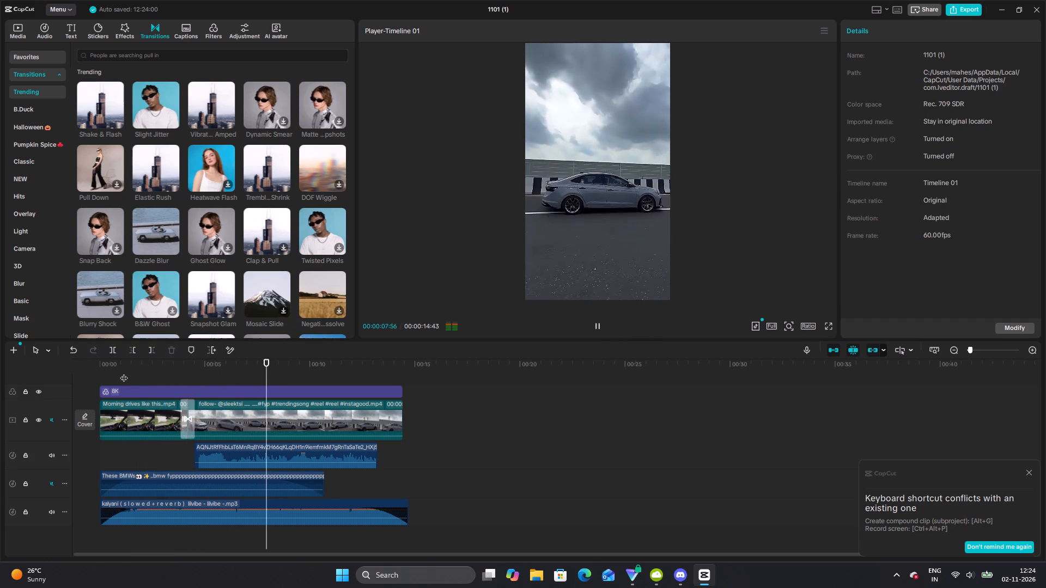
click(831, 331)
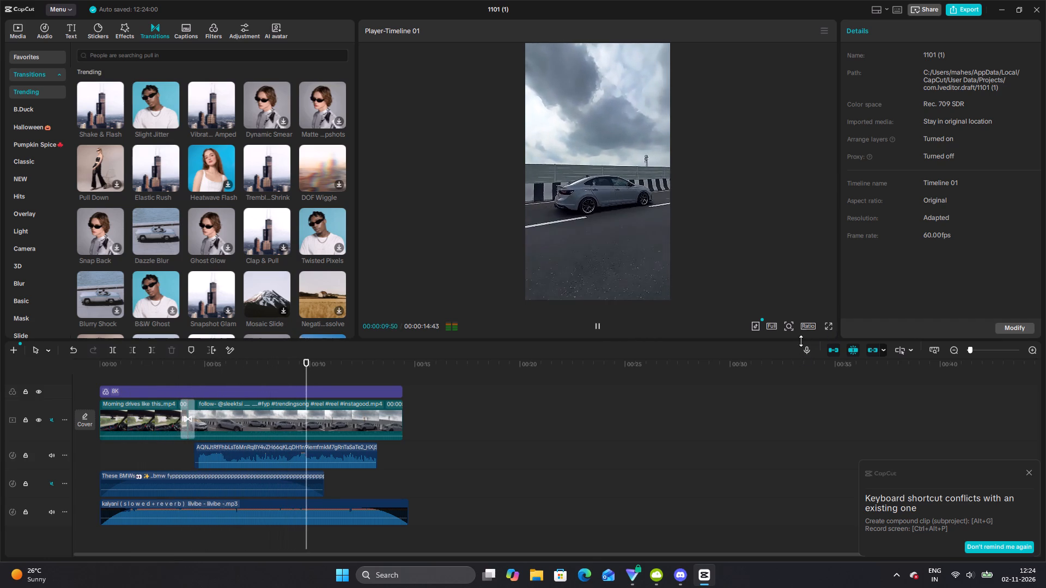
click(830, 328)
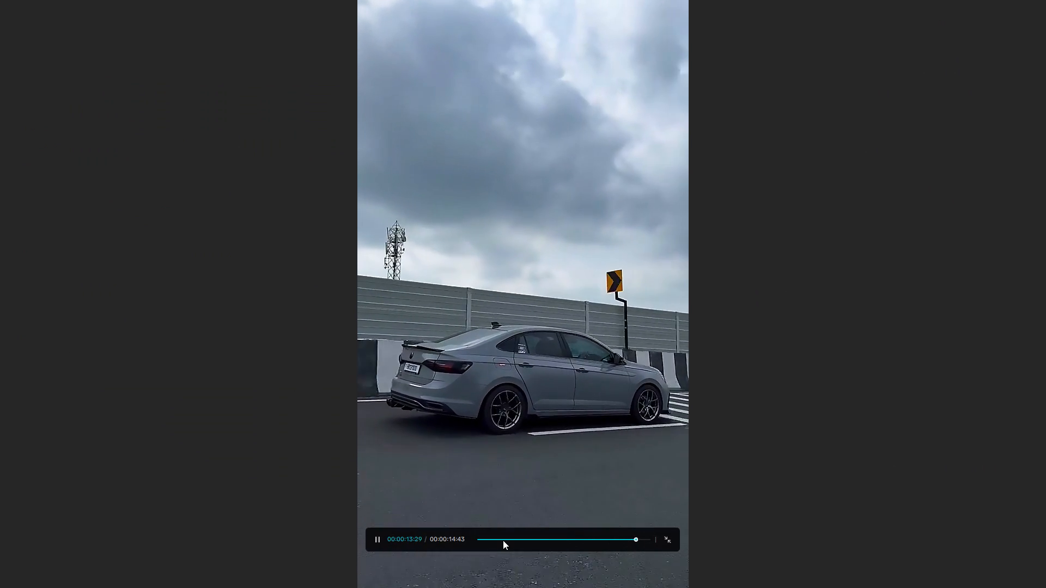
click(503, 540)
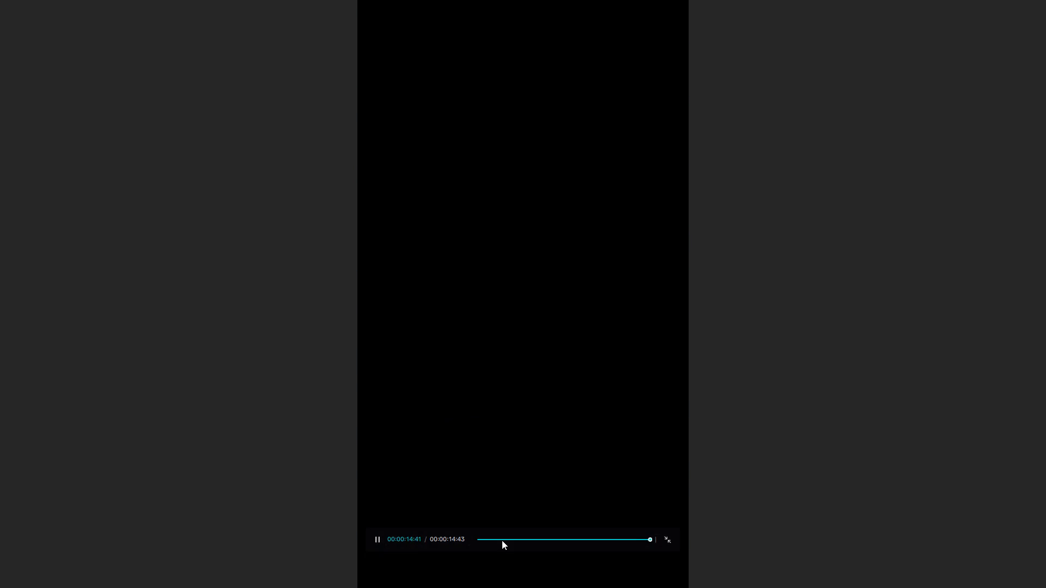
key(Escape)
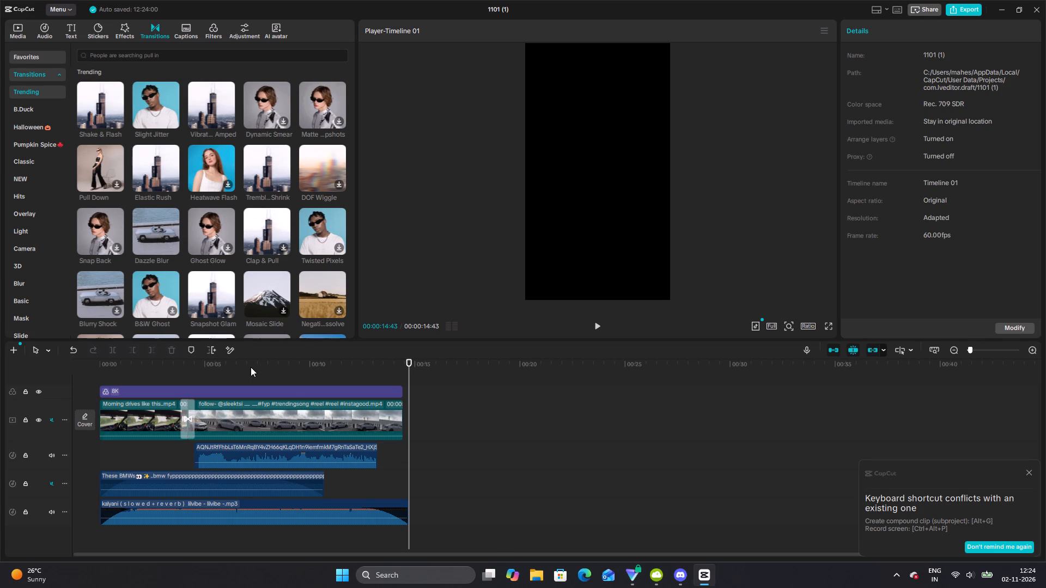
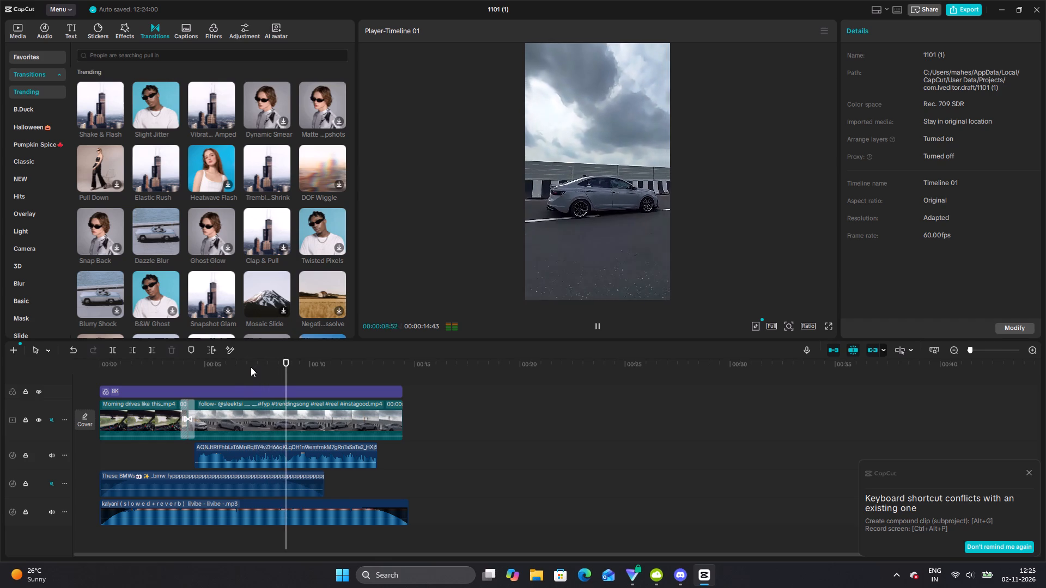
Play the edit back several times, from the start and around the transition between the two videos, to review it.
click(169, 375)
key(space)
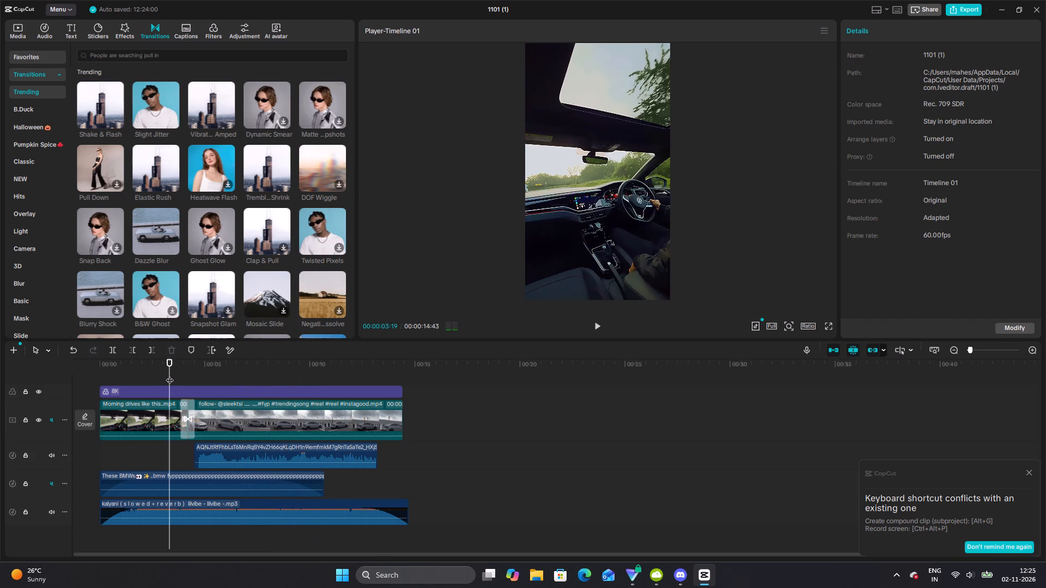
key(space)
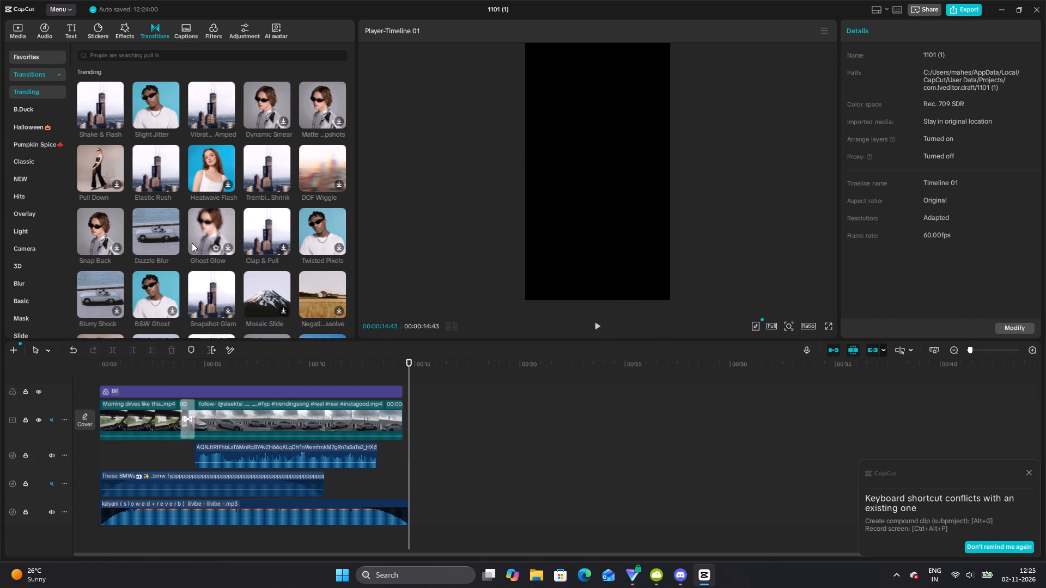
key(space)
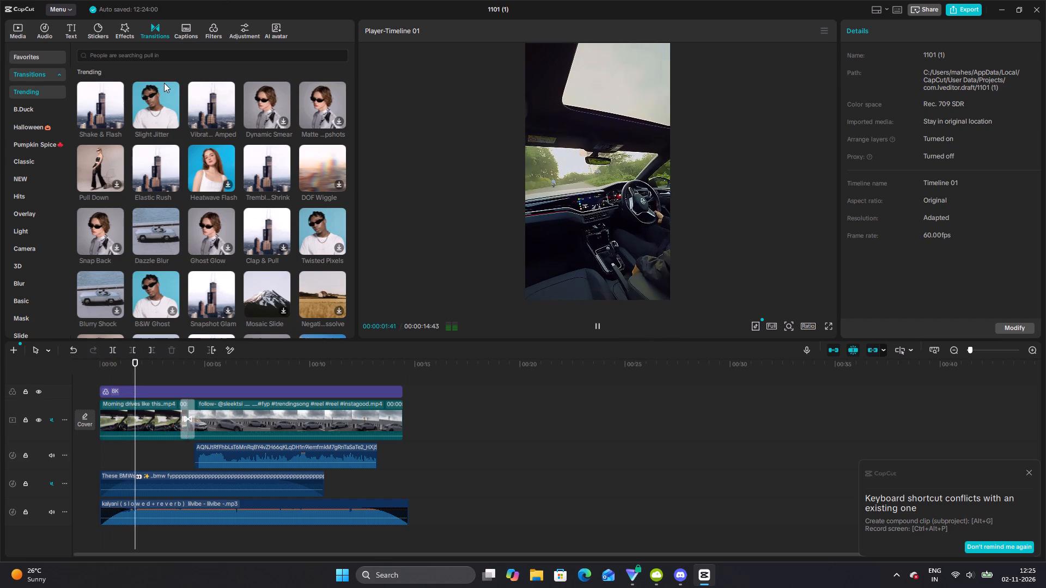
click(216, 120)
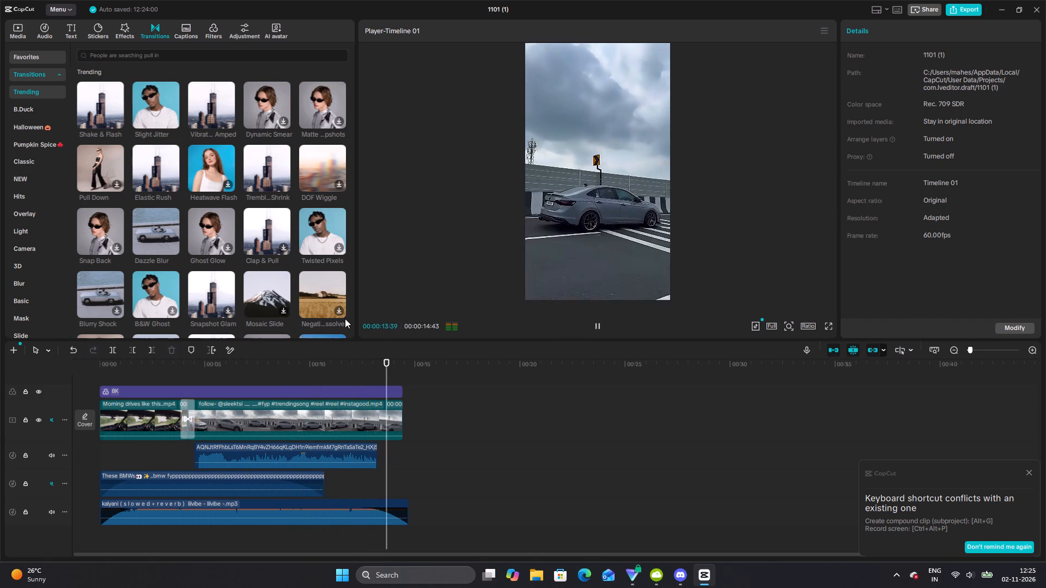
double_click(99, 365)
double_click(101, 370)
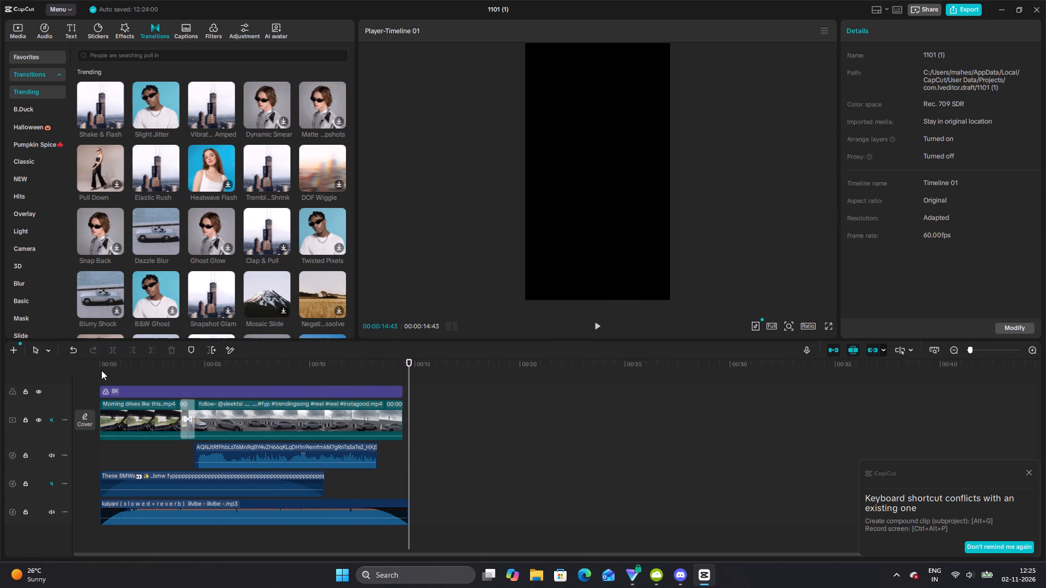
key(space)
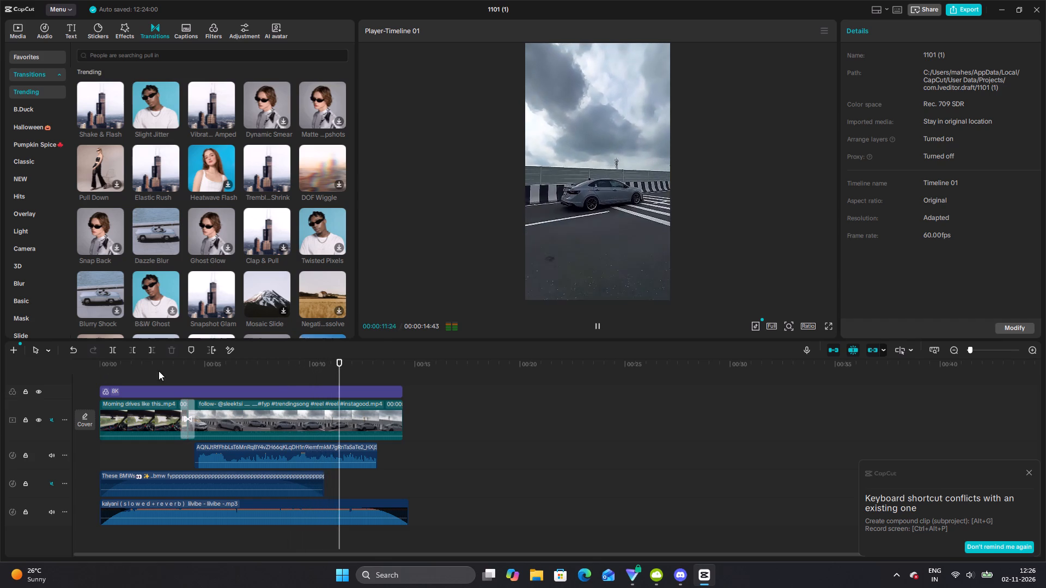
double_click(191, 365)
key(space)
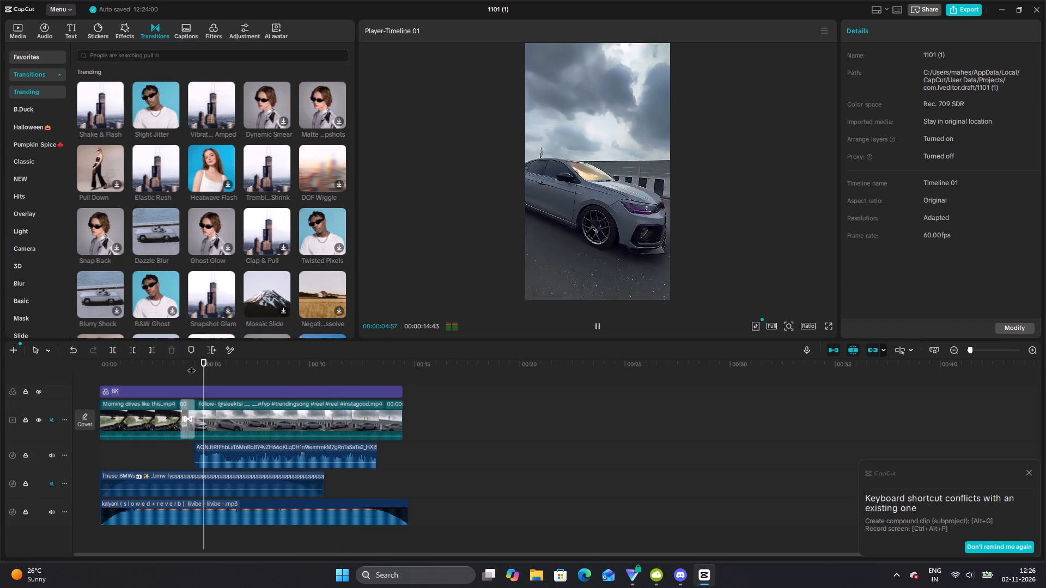
key(space)
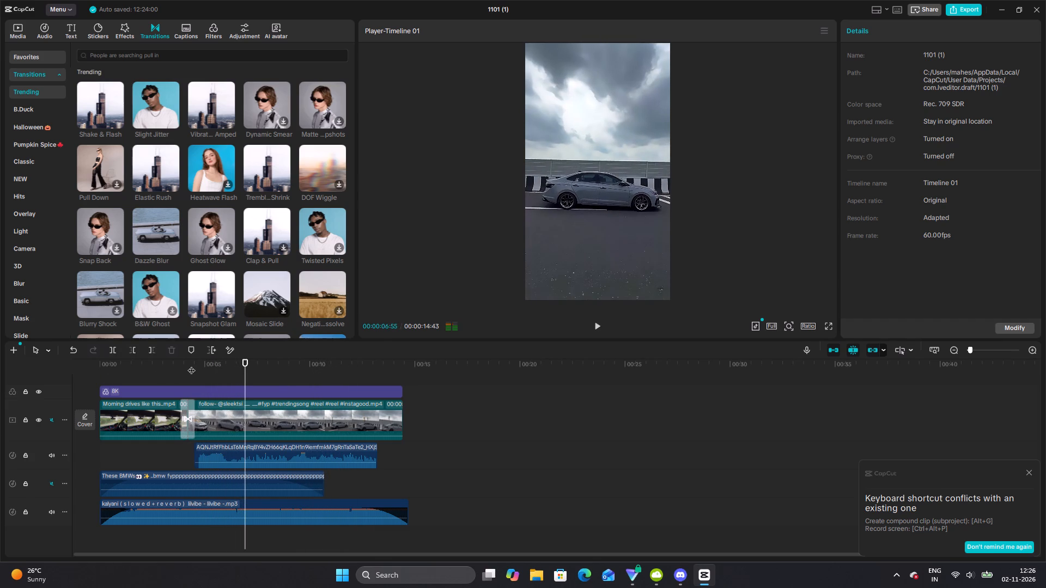
Show the project's imported media.
click(9, 36)
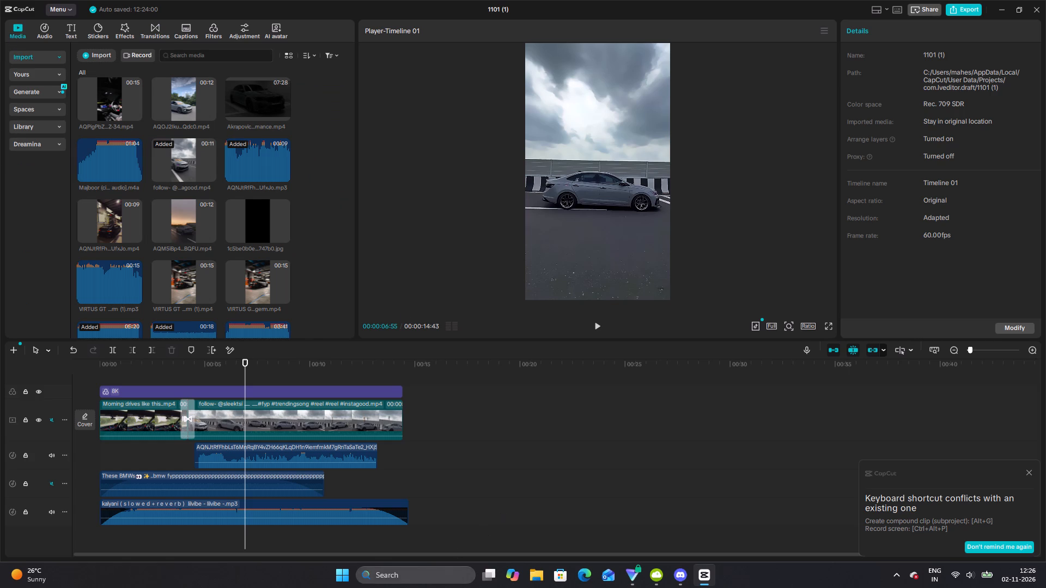
Switch to File Explorer.
click(410, 572)
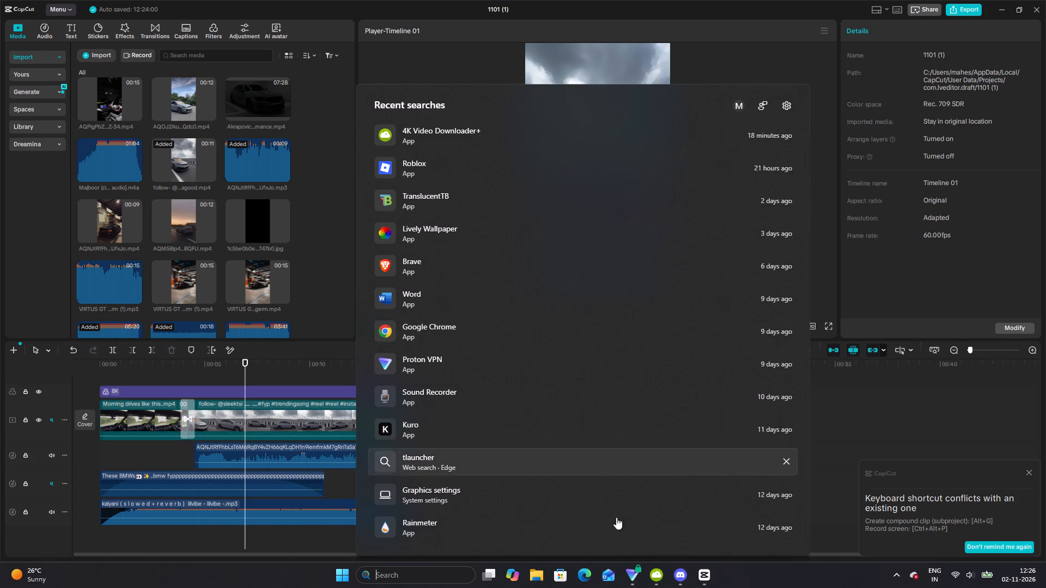
click(543, 573)
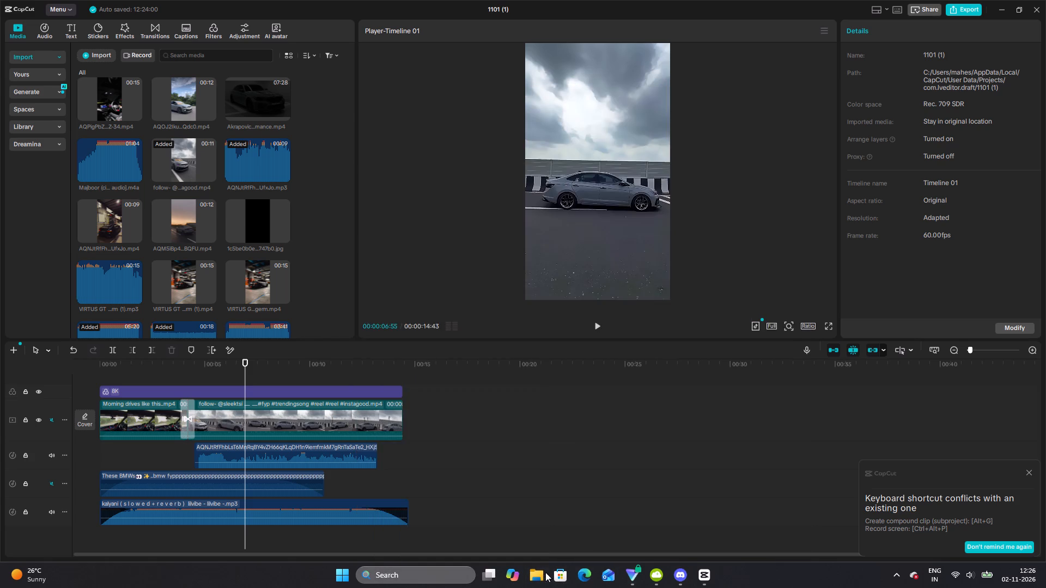
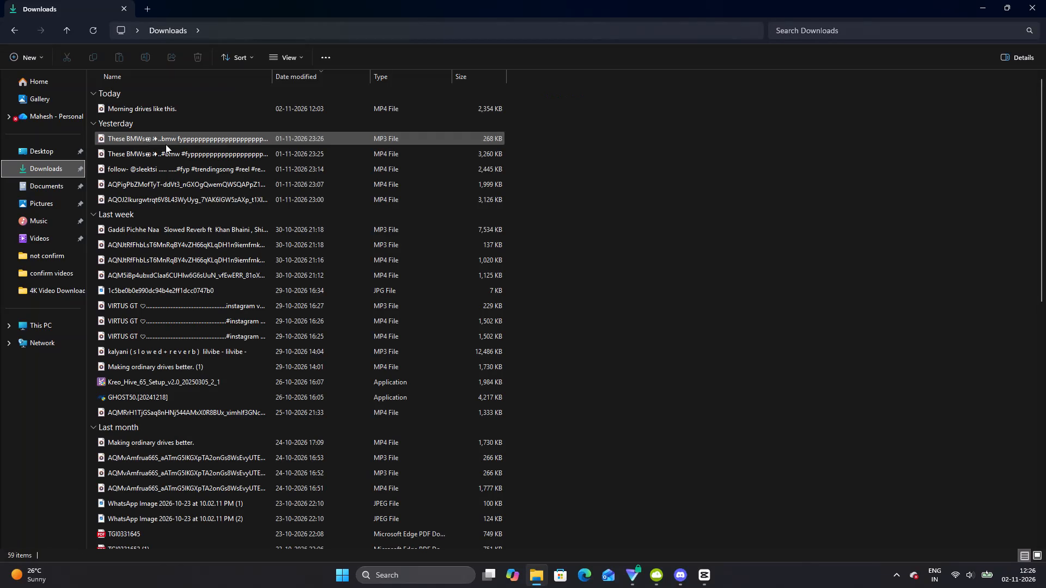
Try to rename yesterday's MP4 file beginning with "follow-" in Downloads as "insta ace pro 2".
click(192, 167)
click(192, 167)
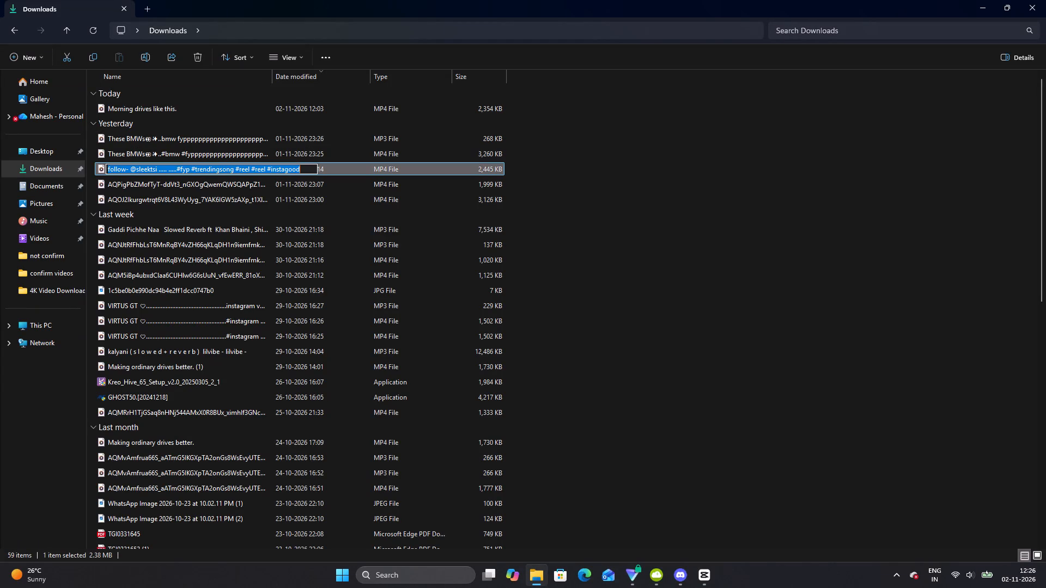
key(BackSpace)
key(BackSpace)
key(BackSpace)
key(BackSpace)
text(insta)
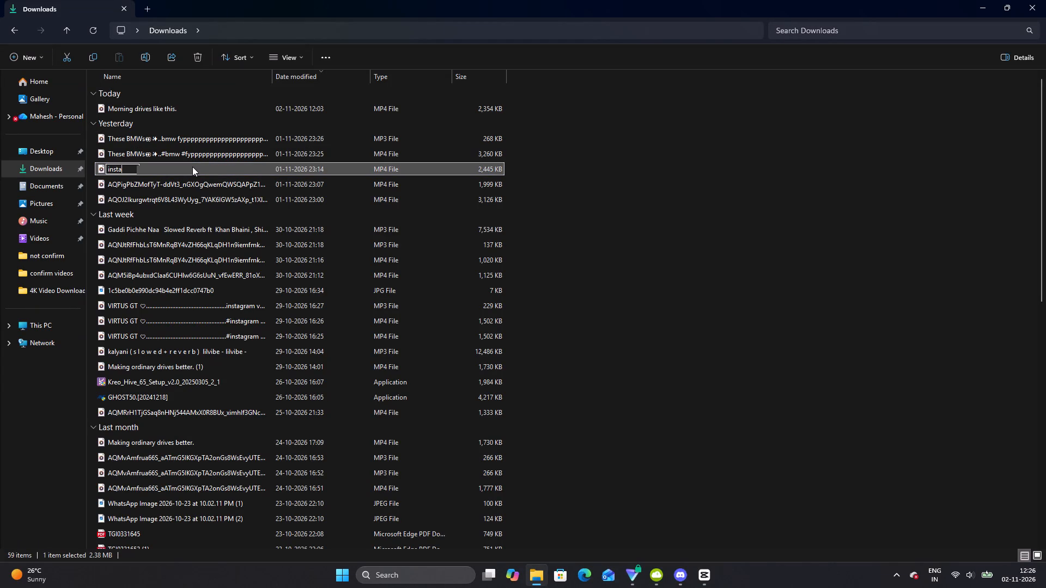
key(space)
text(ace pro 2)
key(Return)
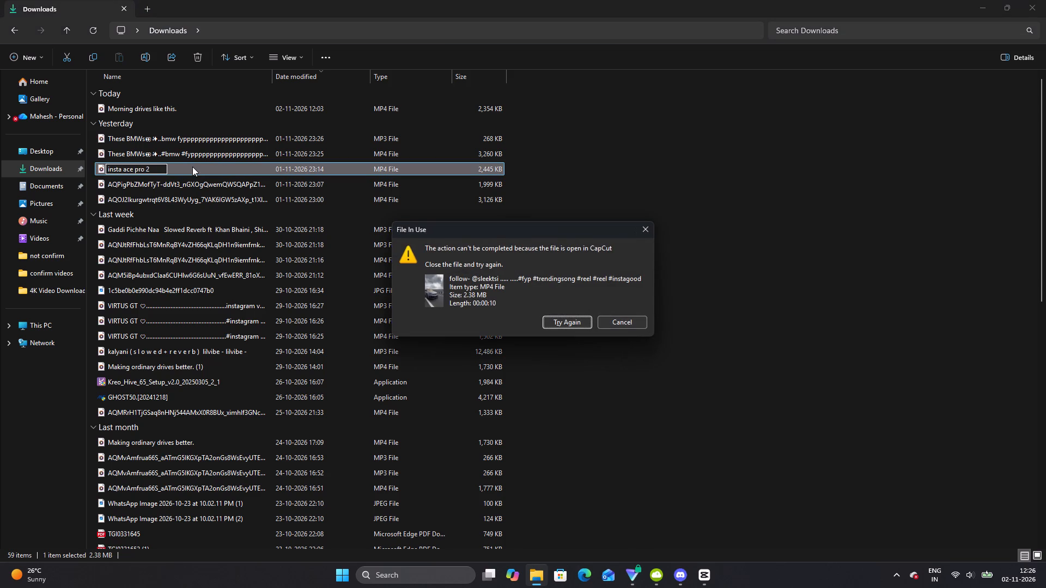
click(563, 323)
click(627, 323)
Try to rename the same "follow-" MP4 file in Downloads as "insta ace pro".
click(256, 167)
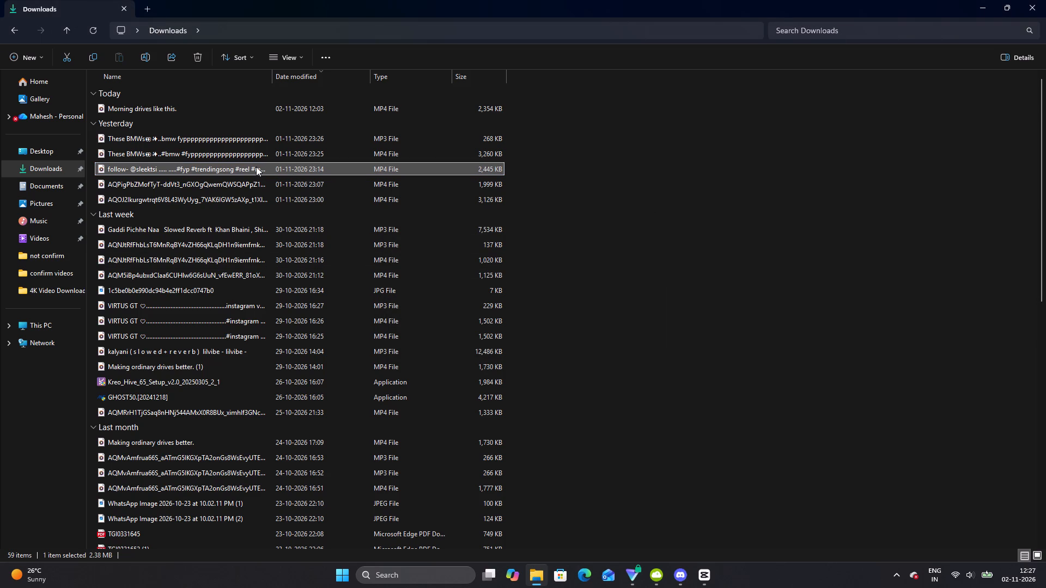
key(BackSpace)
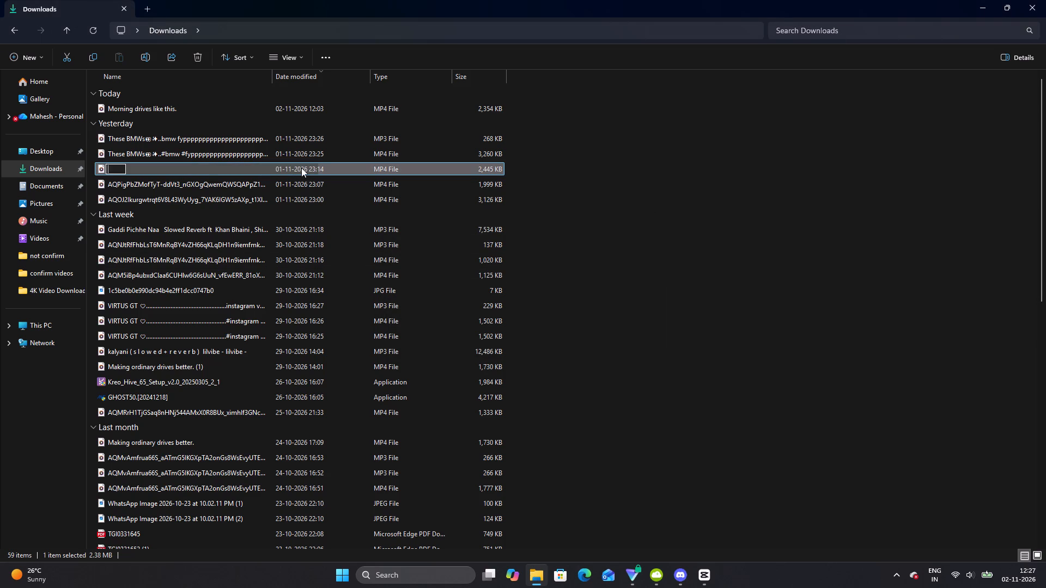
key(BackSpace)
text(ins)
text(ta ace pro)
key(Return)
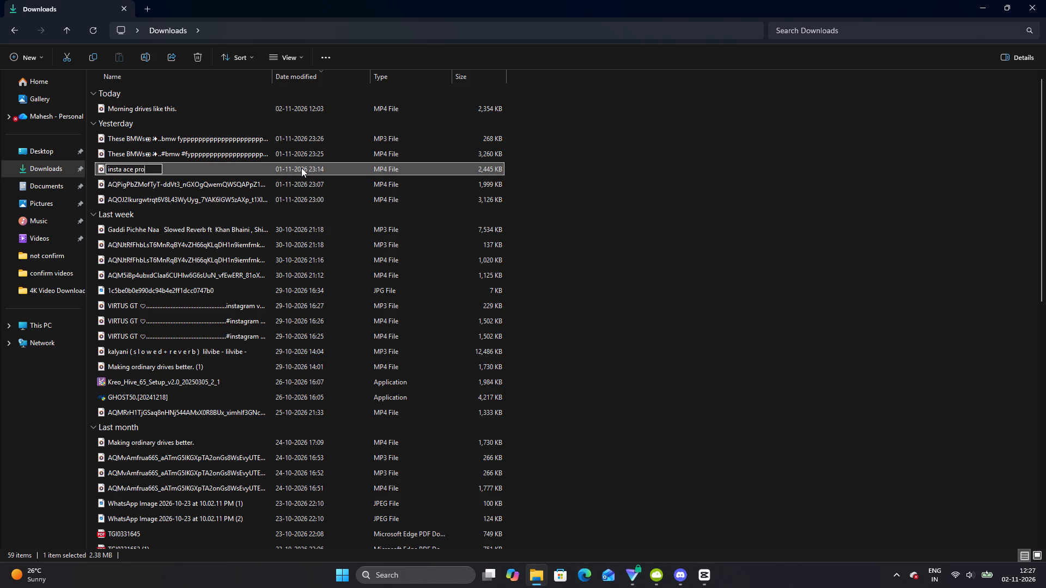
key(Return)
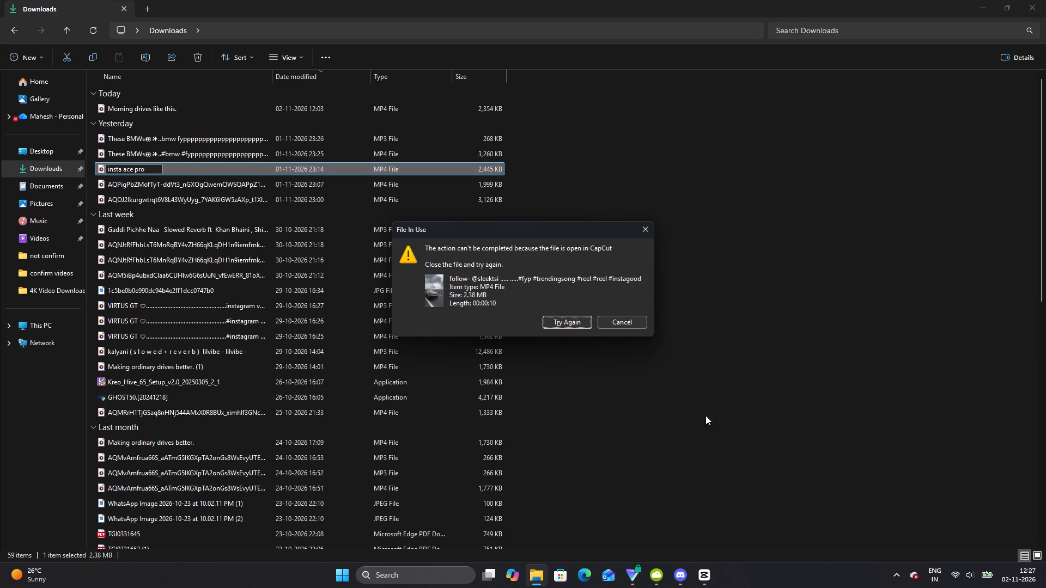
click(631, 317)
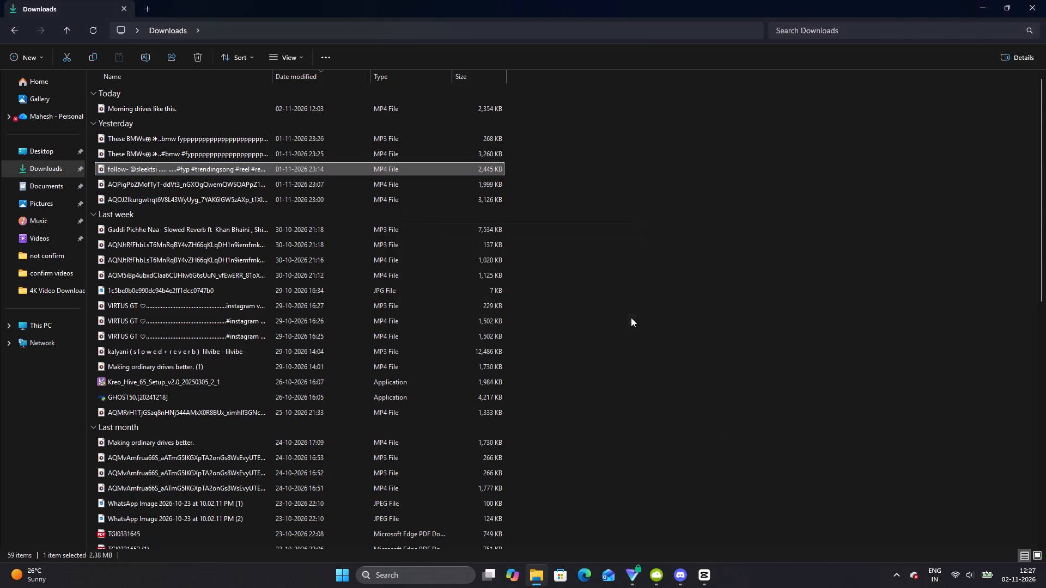
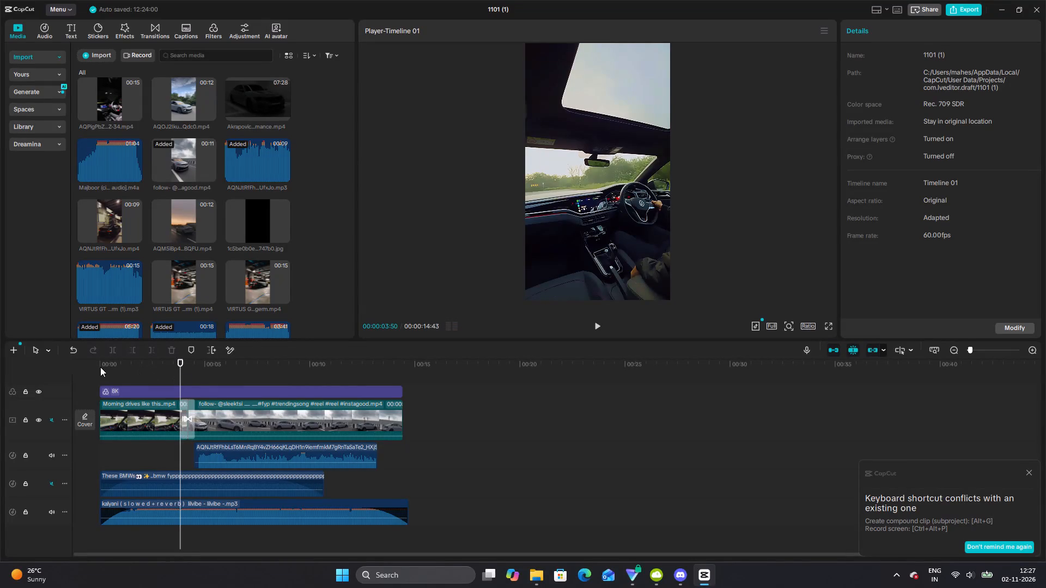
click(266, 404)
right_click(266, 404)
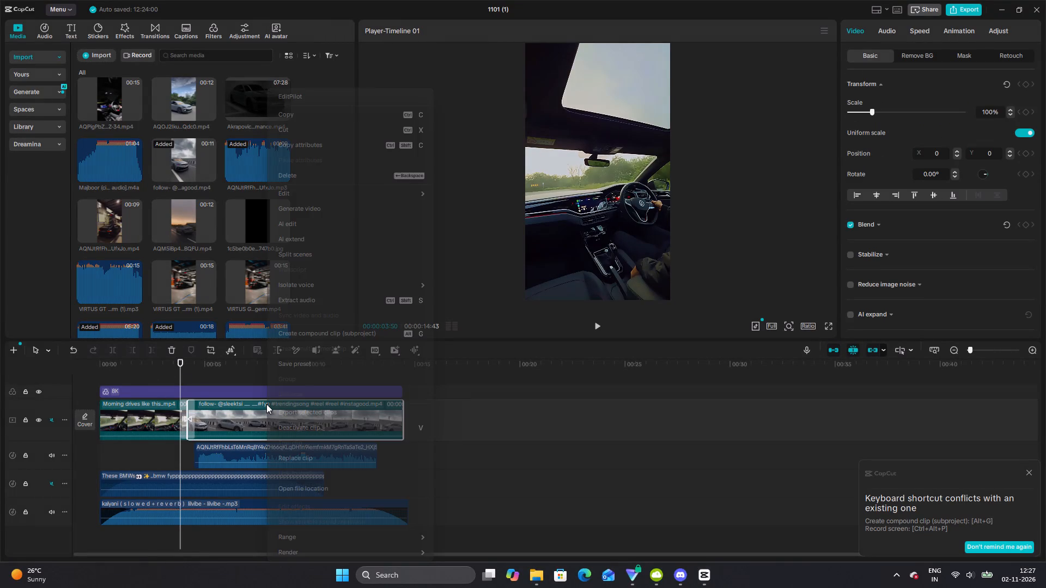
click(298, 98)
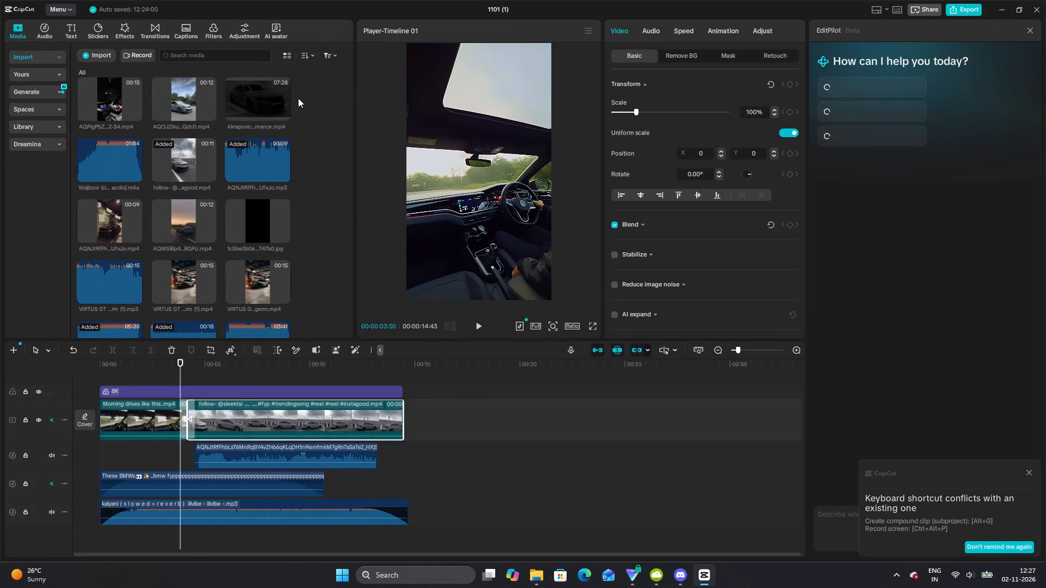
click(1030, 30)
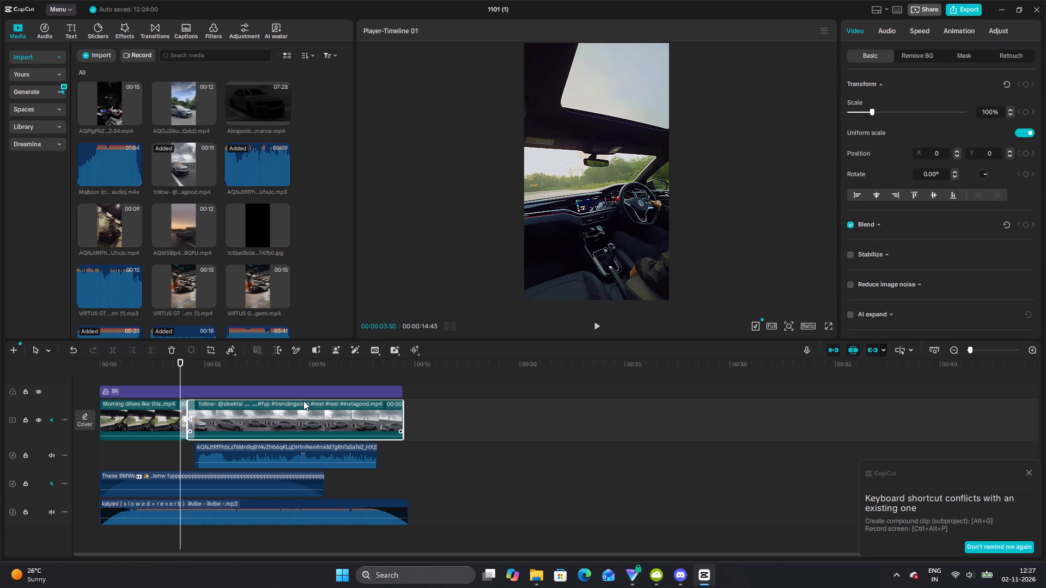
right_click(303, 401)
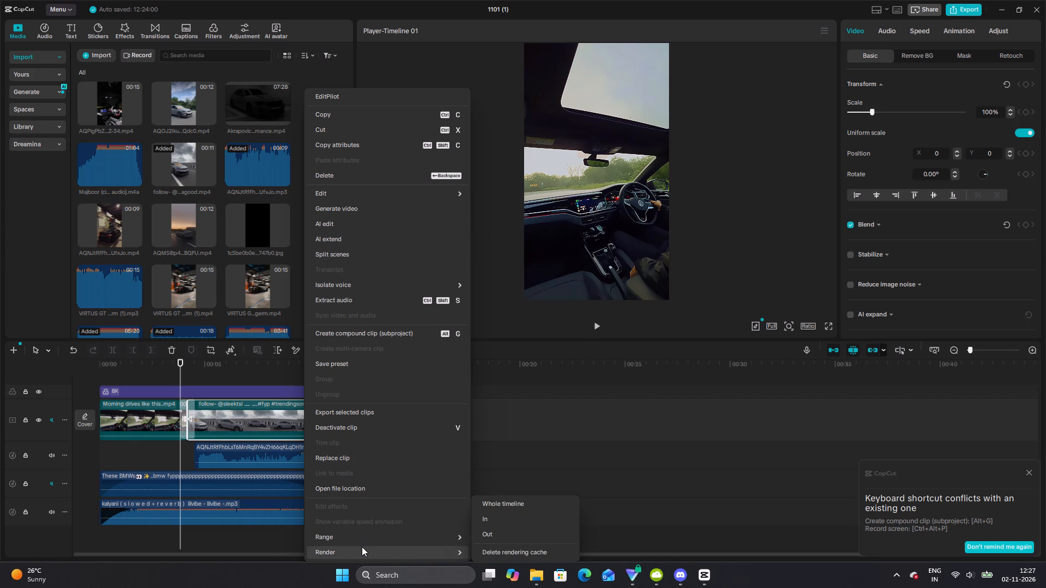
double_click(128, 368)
Play the timeline from the beginning to review the car edit with its transition and audio.
double_click(121, 367)
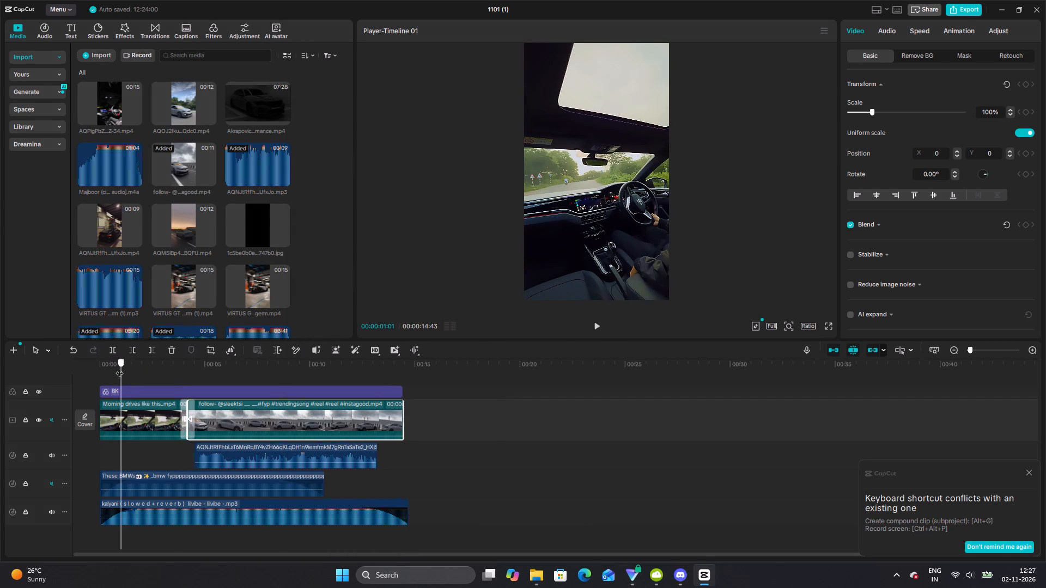
drag(119, 367, 60, 360)
key(space)
key(space)
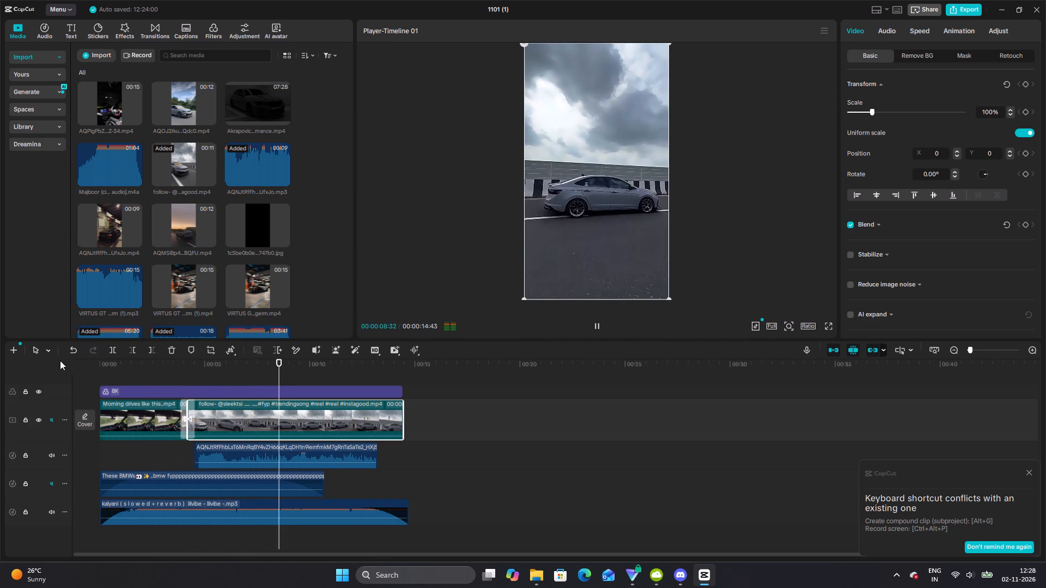
Move the AQNJtRfFh audio clip slightly earlier so it starts where the second video clip begins.
drag(210, 447, 200, 448)
drag(200, 448, 205, 448)
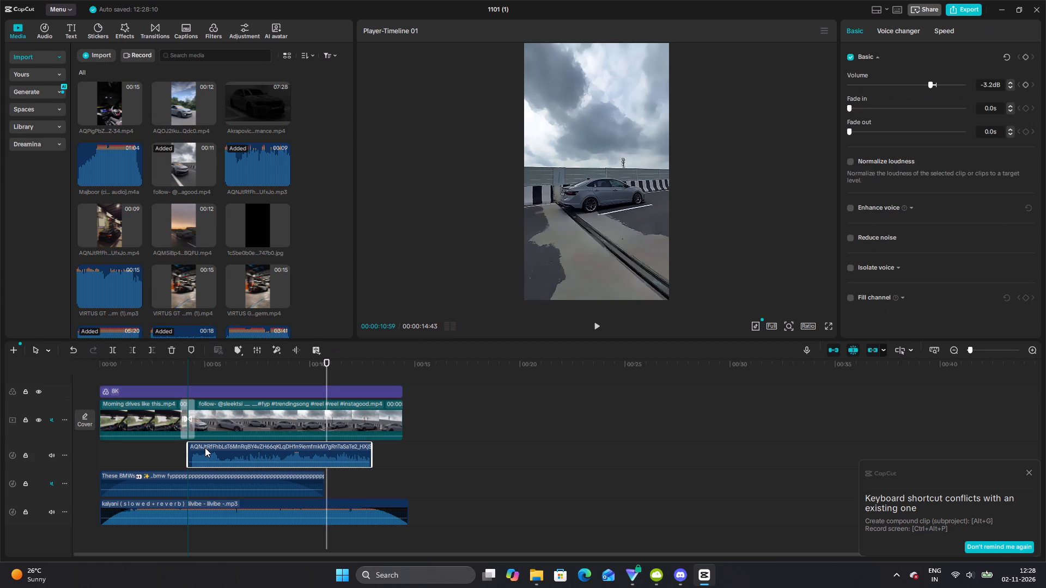
drag(205, 448, 205, 448)
Replay the whole edit from the start to check the audio clip's timing against the video.
double_click(103, 369)
key(space)
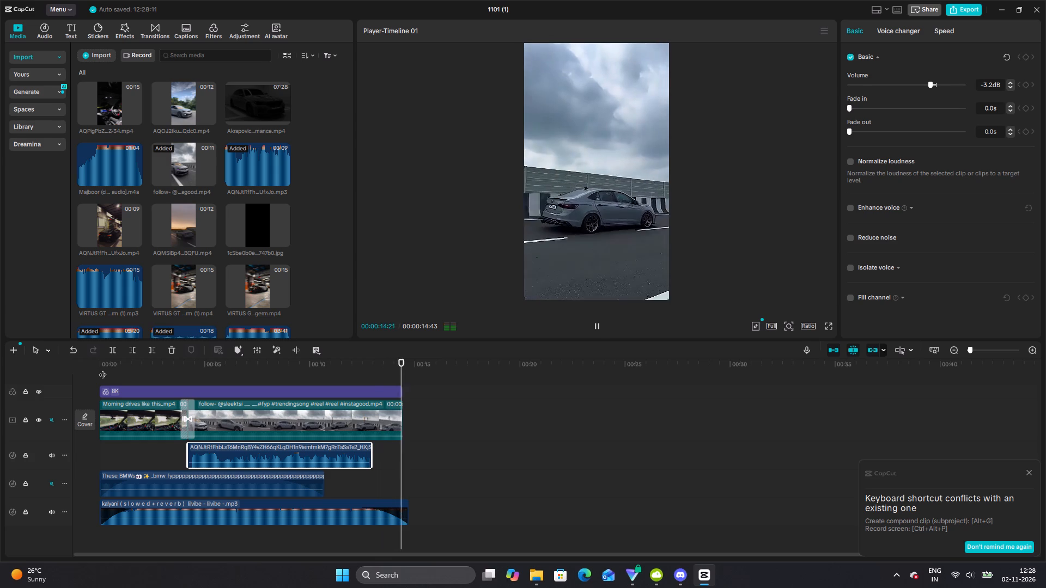
key(space)
key(space)
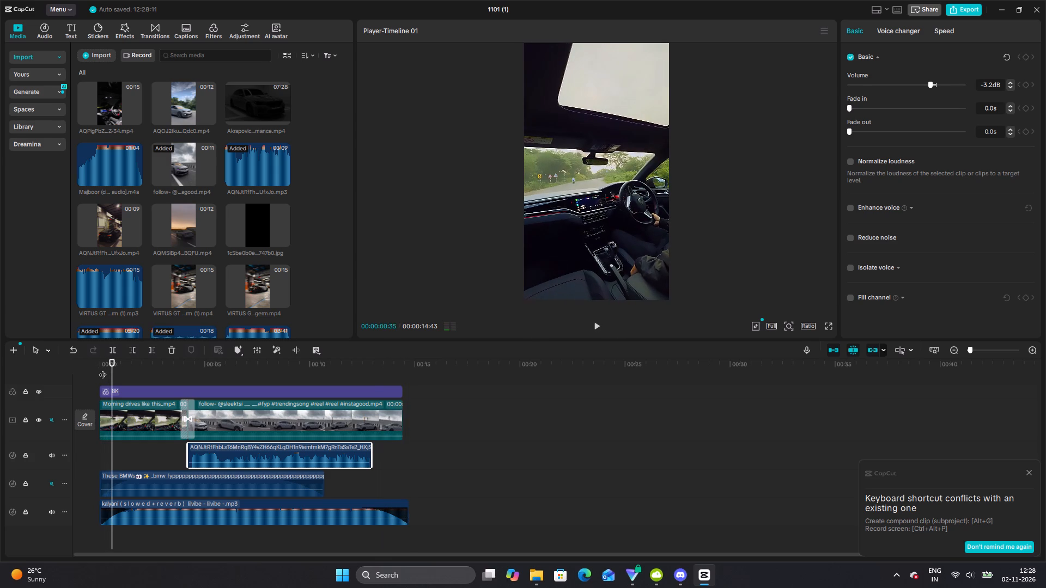
key(space)
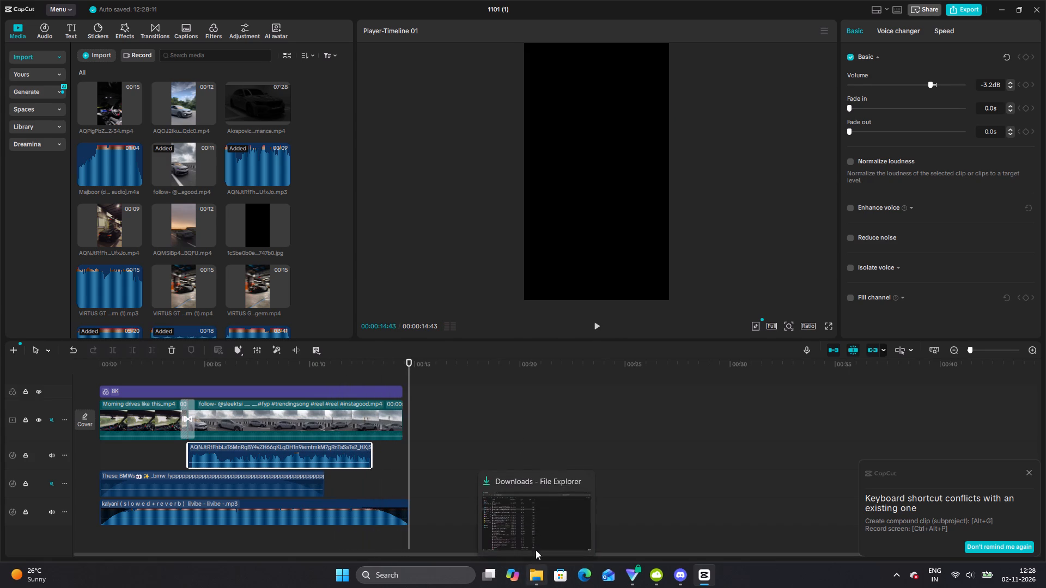
Switch to File Explorer, open the "not confirm" folder in Videos, and play the khaloni nec3h(9) video.
click(536, 526)
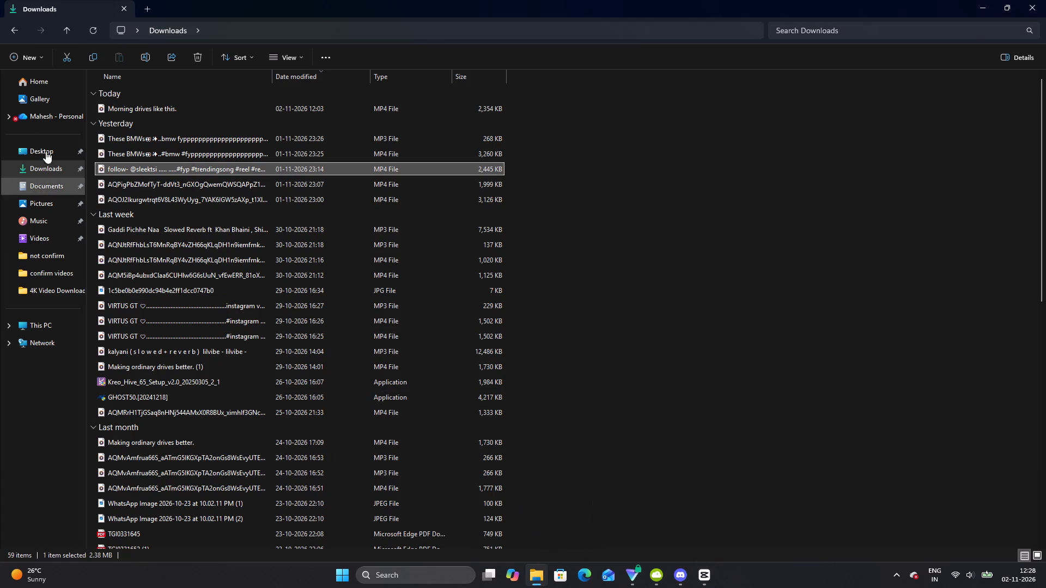
click(55, 238)
double_click(136, 88)
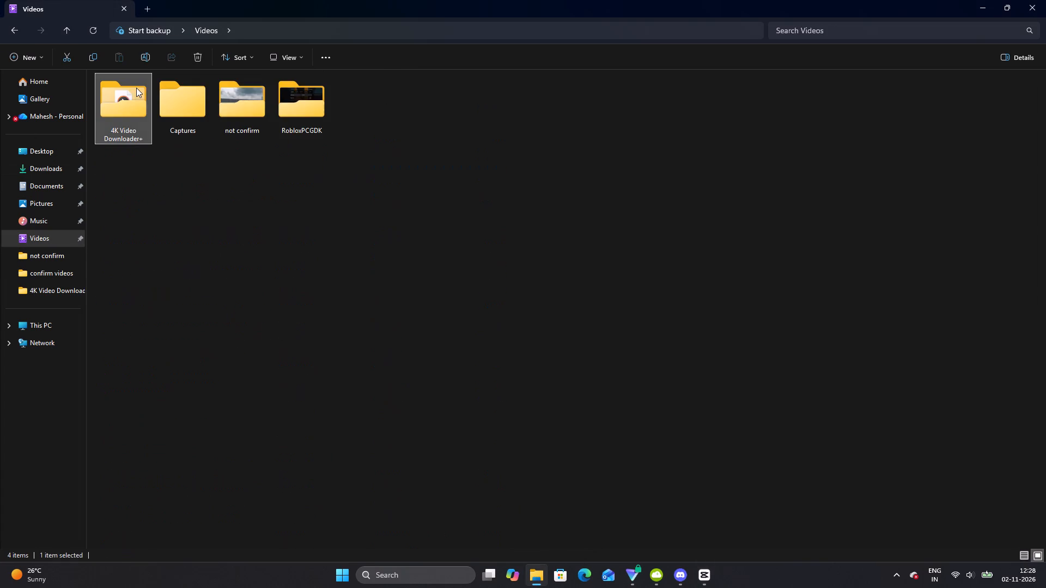
click(209, 34)
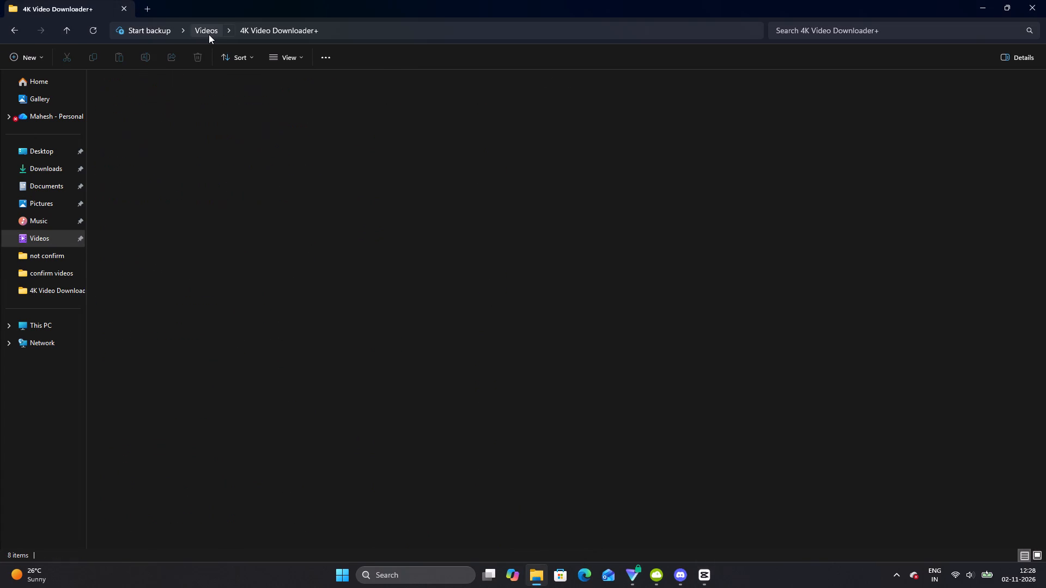
double_click(244, 120)
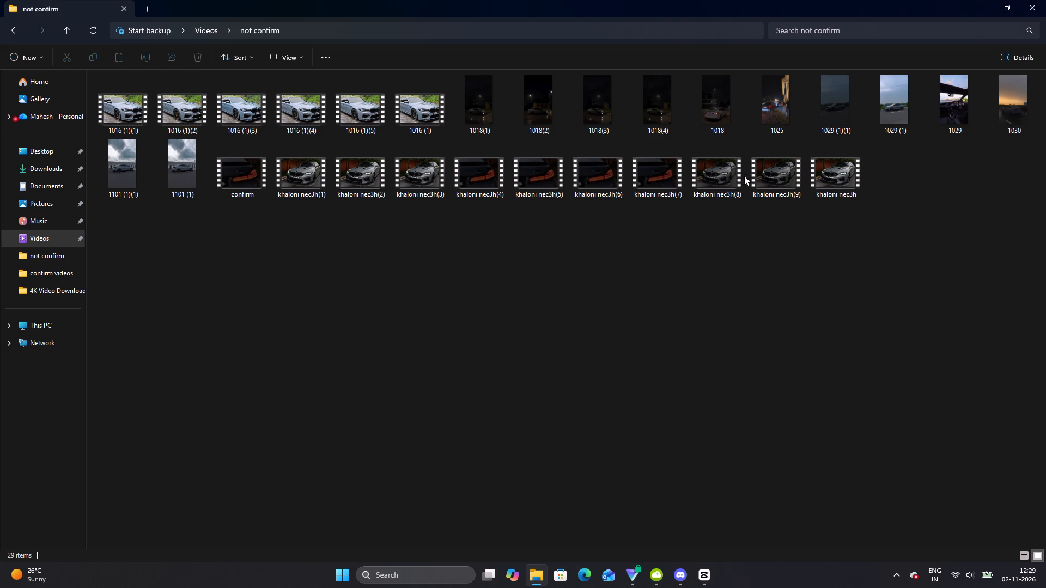
double_click(772, 185)
drag(703, 0, 648, 32)
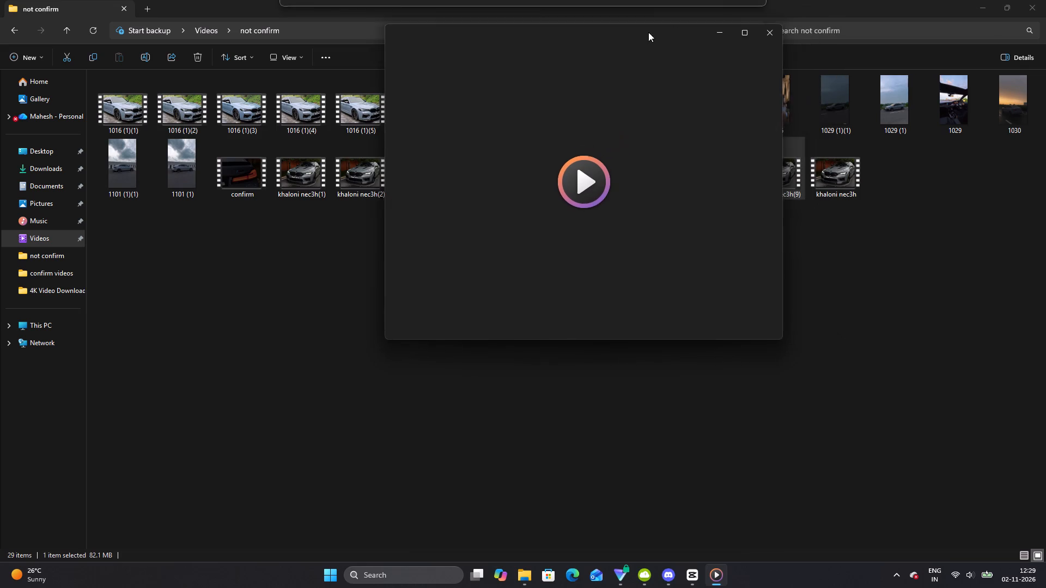
drag(648, 32, 609, 113)
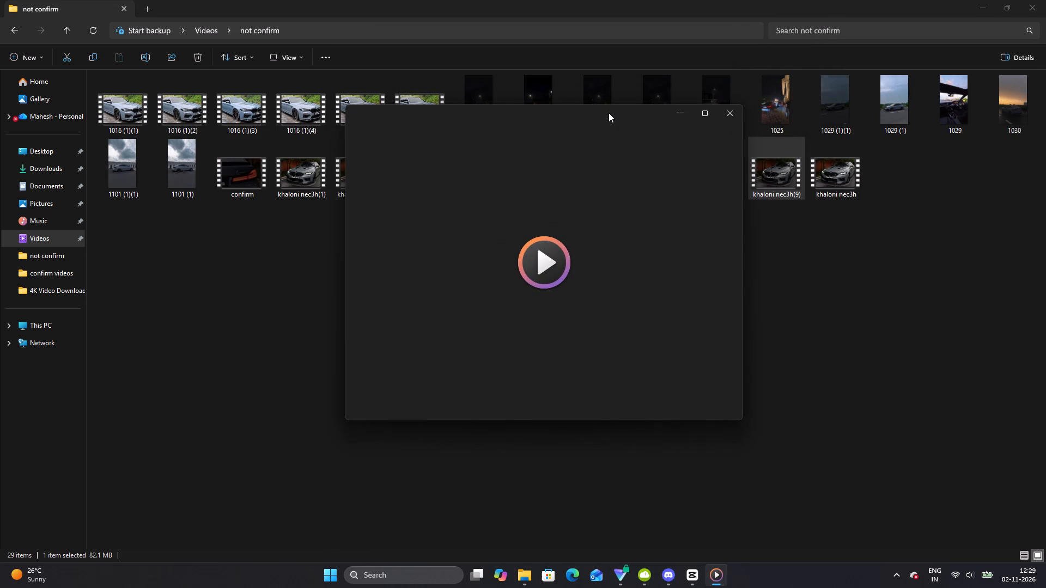
drag(609, 113, 484, 126)
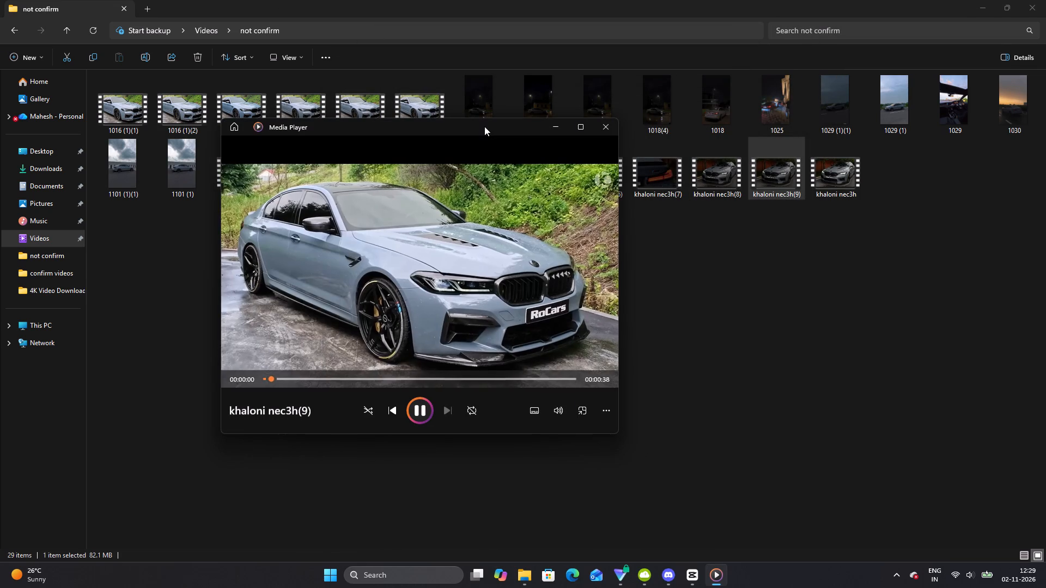
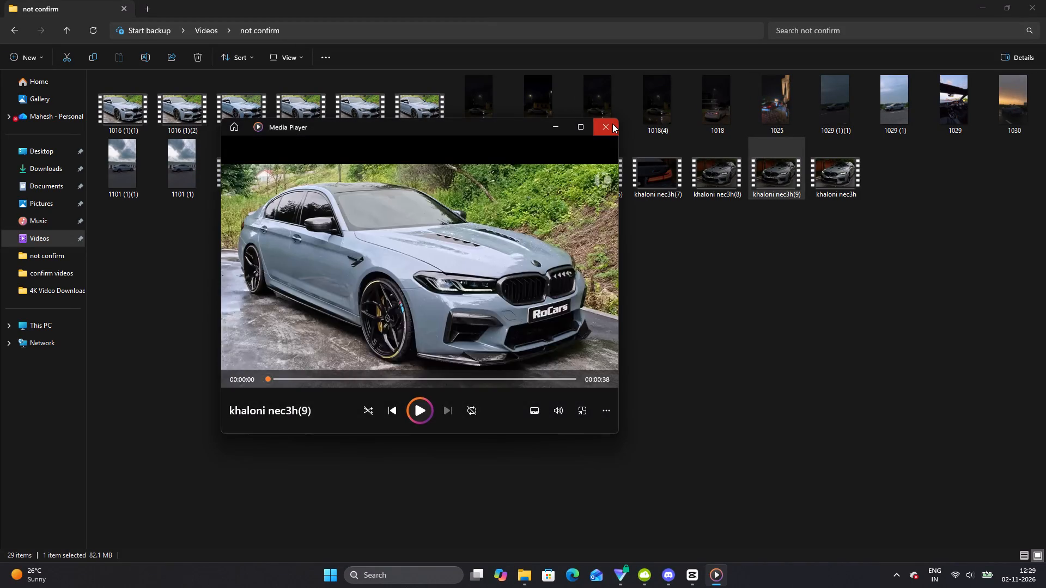
Close the open video and play 1025, 1018(1), 1018 and 1101 (1)(1) from the "not confirm" folder to review them.
click(612, 124)
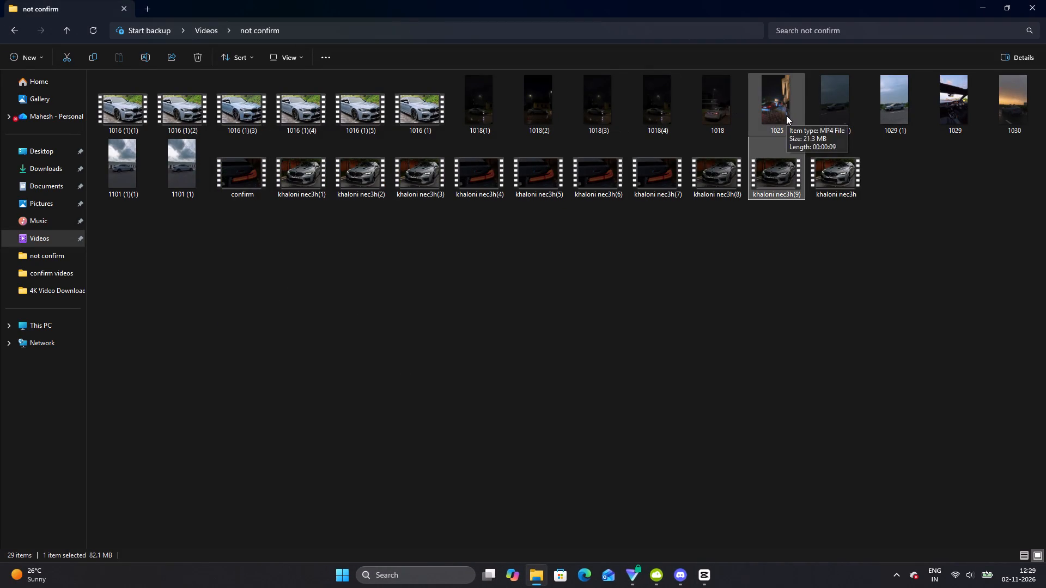
double_click(786, 115)
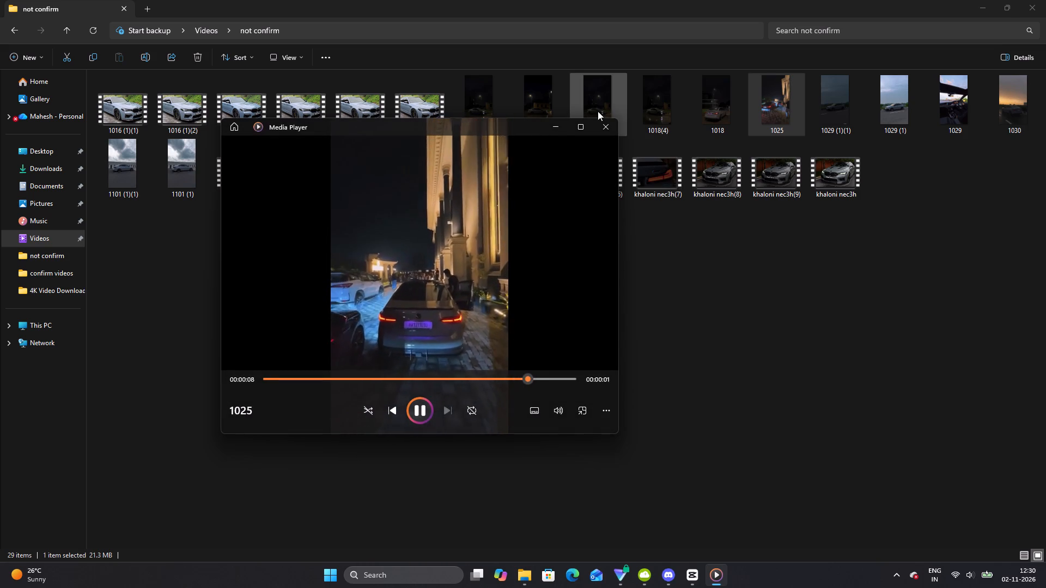
click(599, 126)
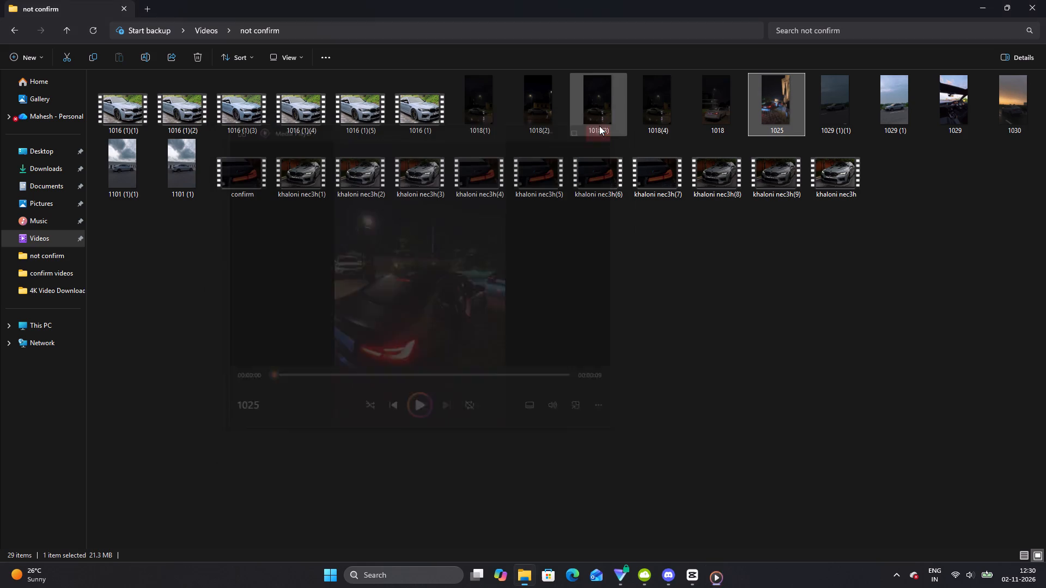
double_click(488, 110)
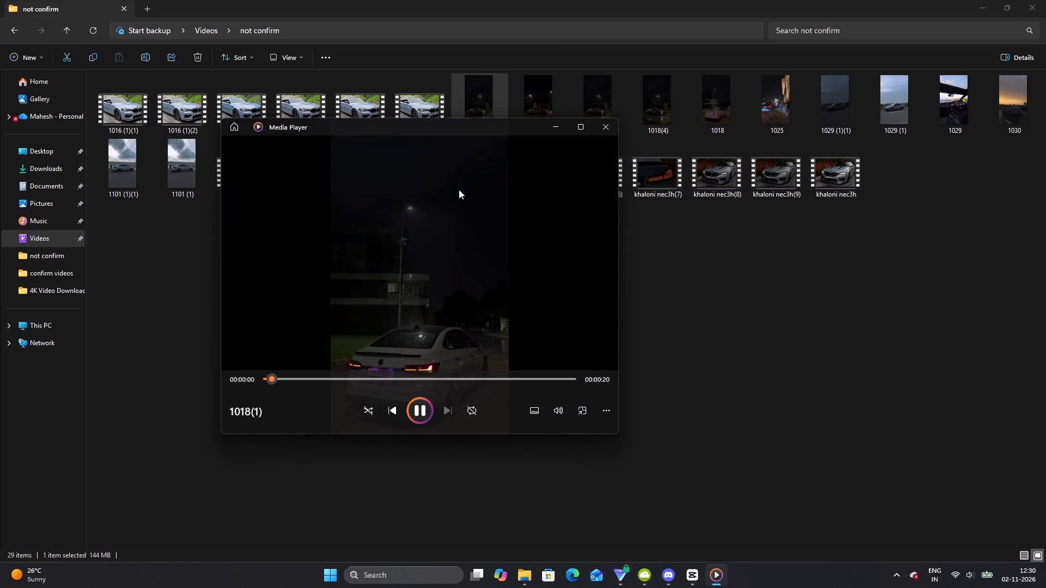
click(601, 134)
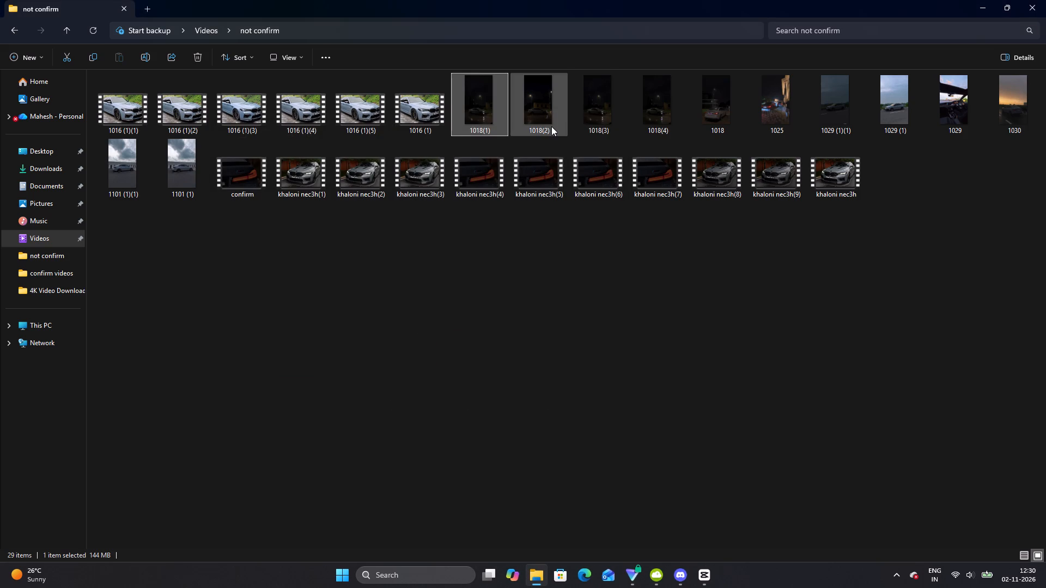
double_click(707, 109)
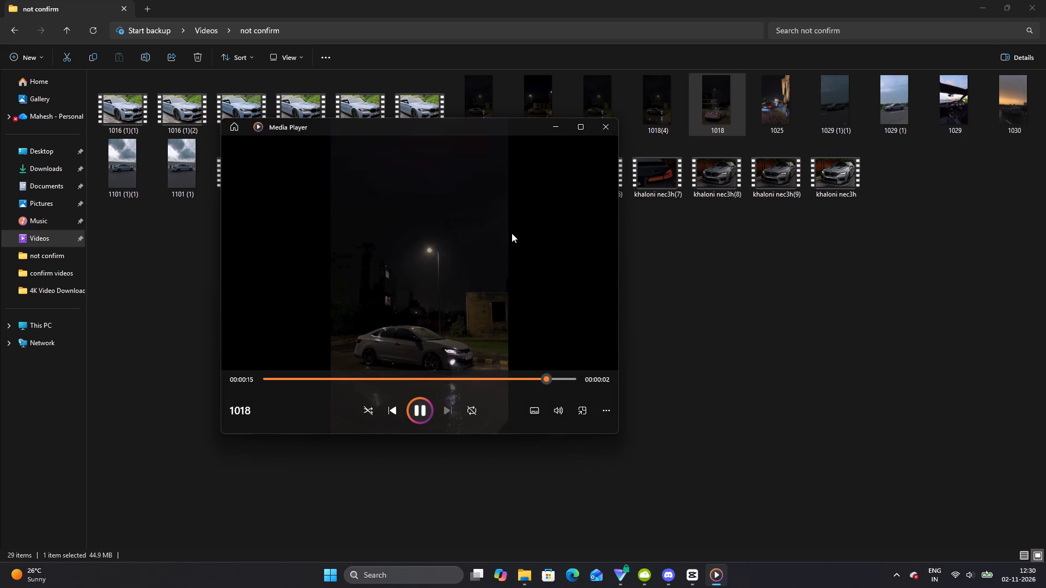
click(604, 131)
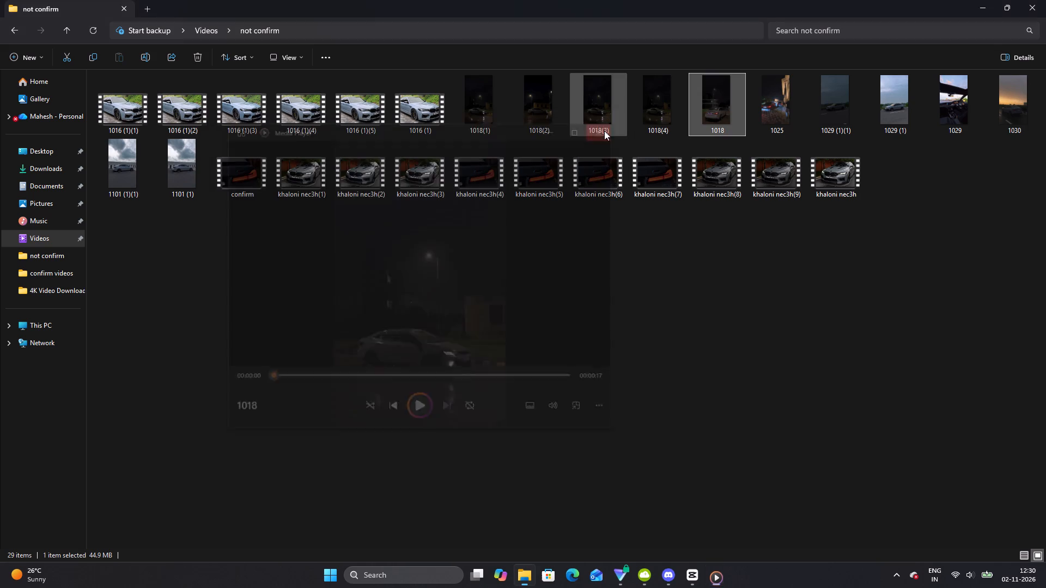
double_click(141, 180)
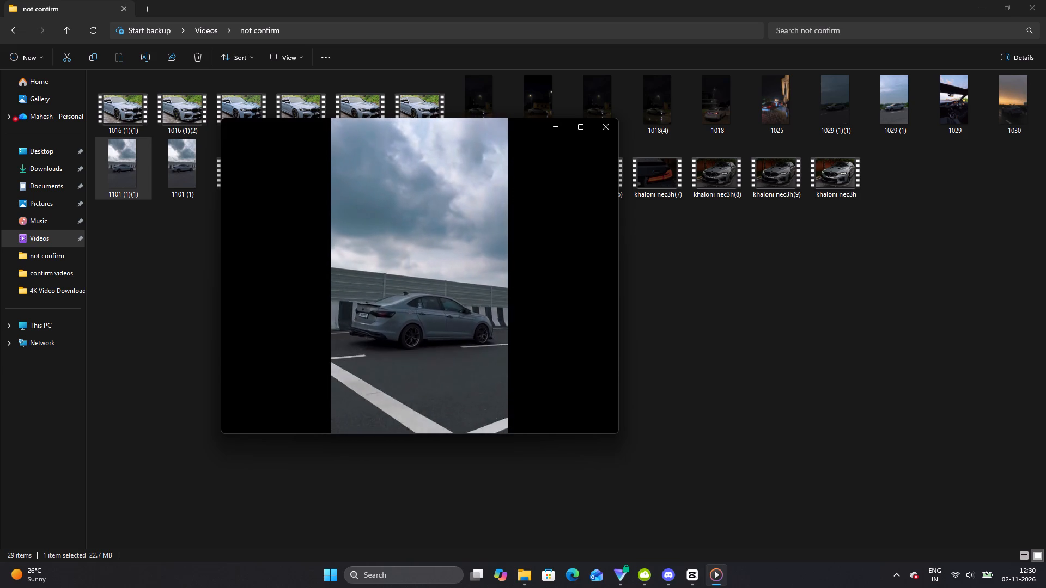
key(space)
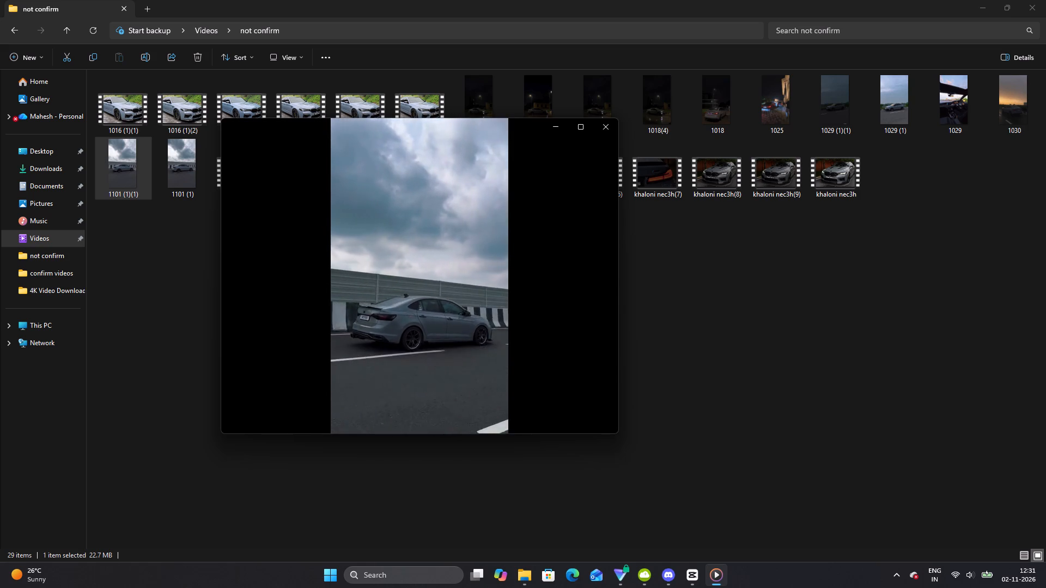
Switch to CapCut, move the playhead near the start, and search the filter library for "quality".
key(alt+Tab)
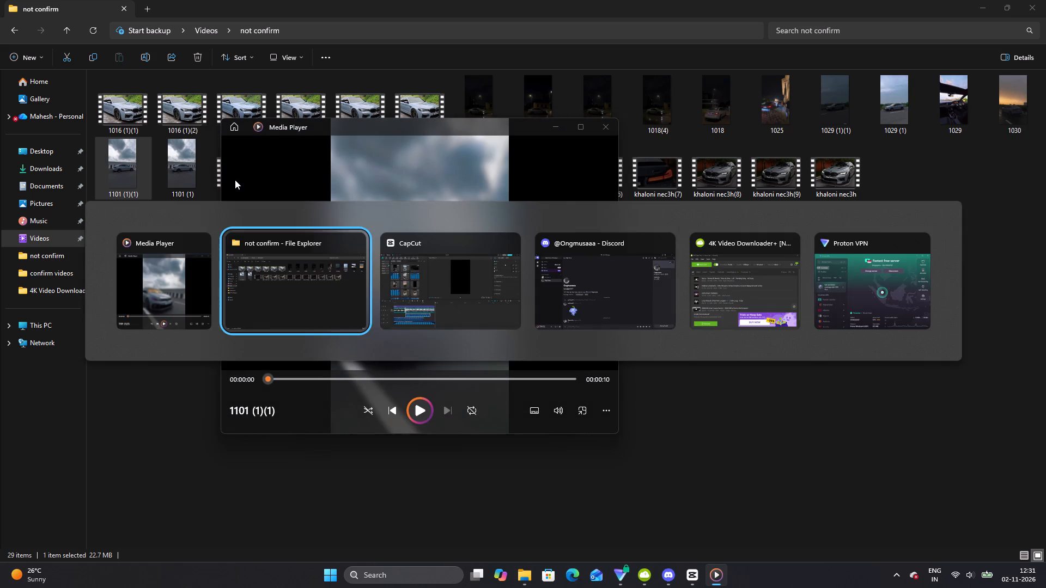
key(alt+Tab)
key(space)
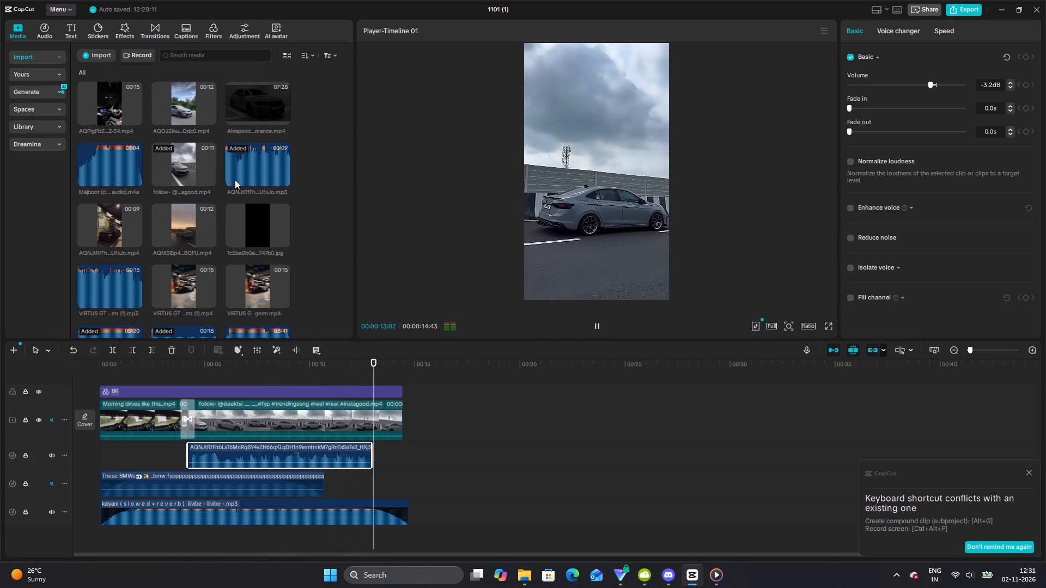
double_click(131, 364)
triple_click(108, 364)
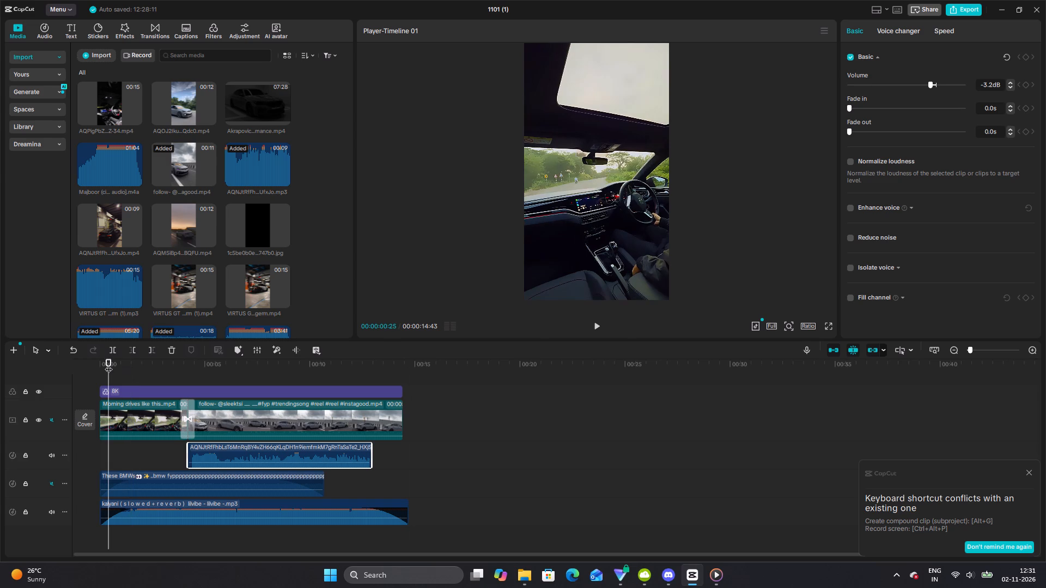
click(108, 364)
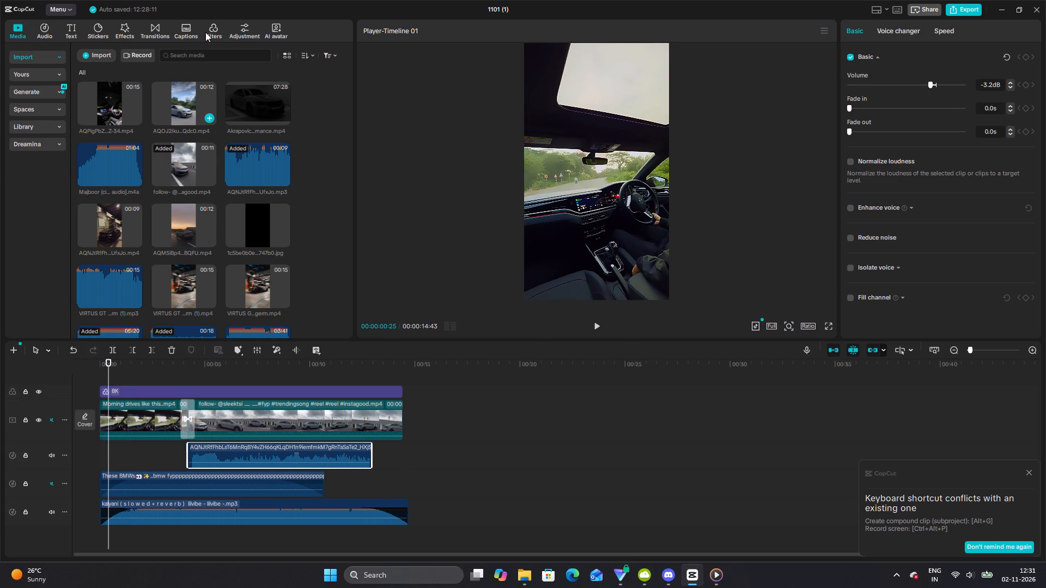
click(205, 32)
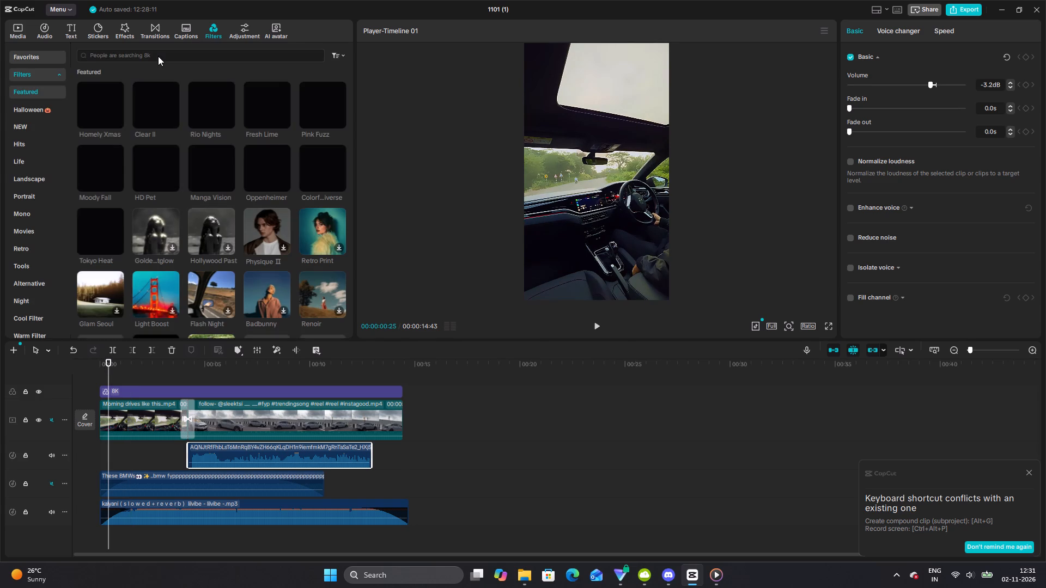
click(158, 56)
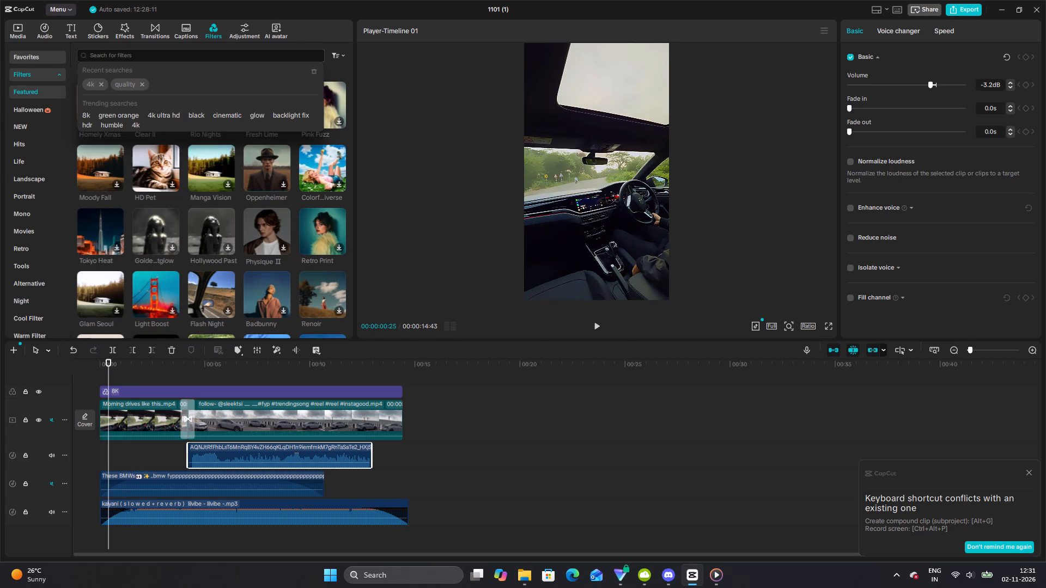
click(120, 83)
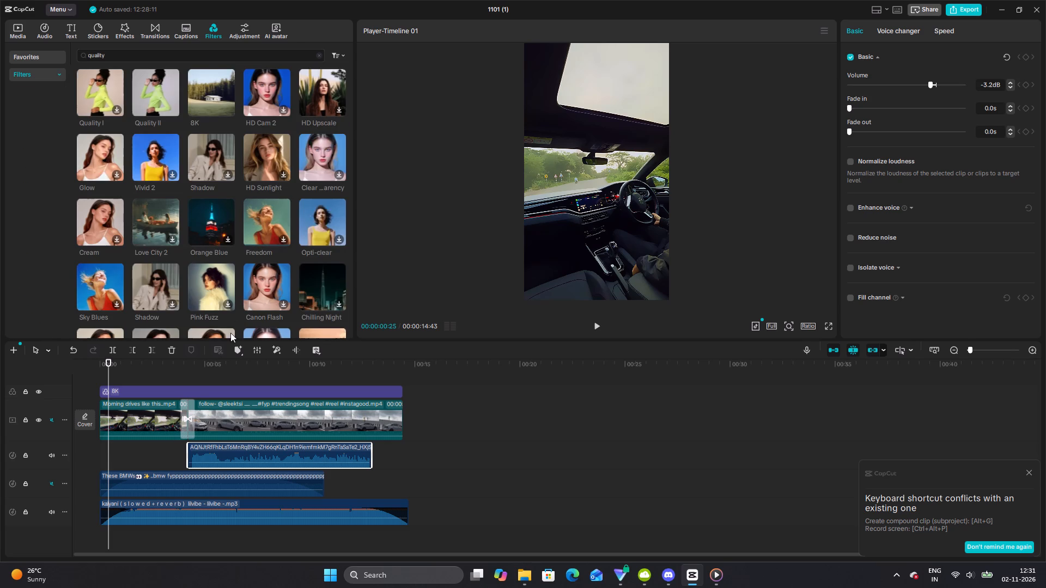
Preview the Quality I, Quality II, 8K, HD Cam 2 and HD Upscale filters on the second video clip.
click(218, 371)
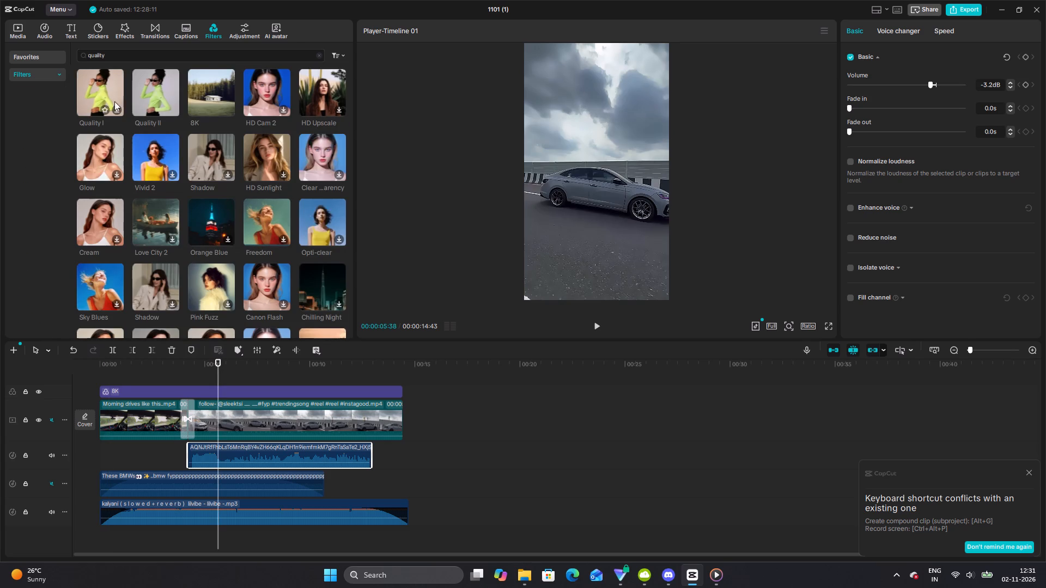
click(106, 97)
click(153, 90)
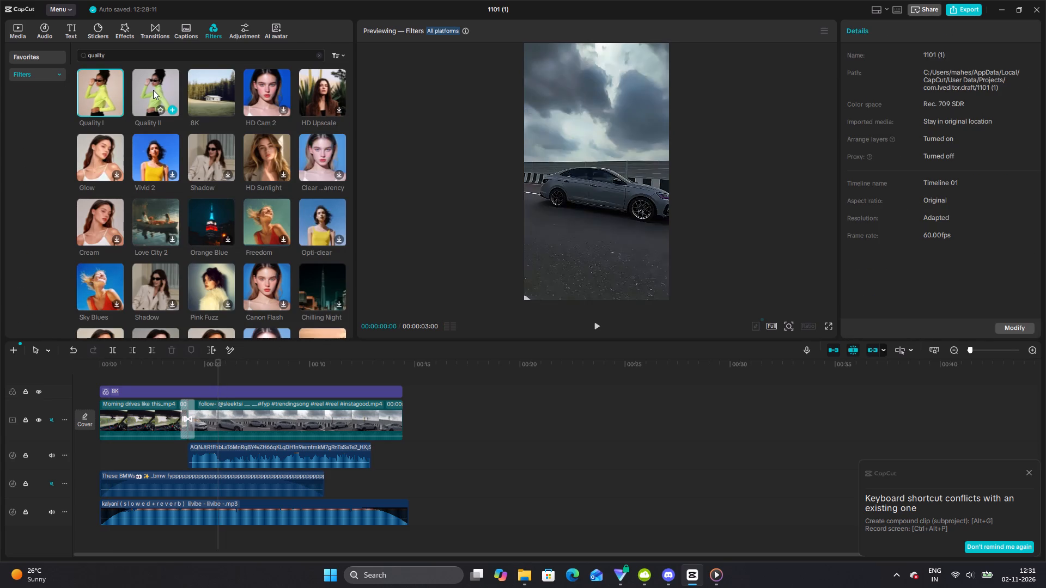
click(83, 72)
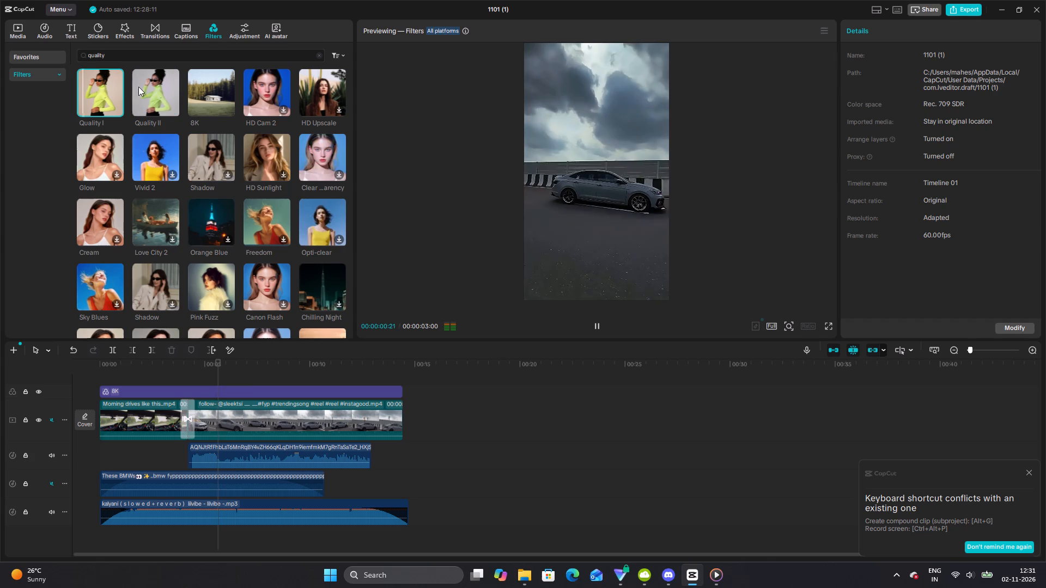
click(142, 87)
click(221, 88)
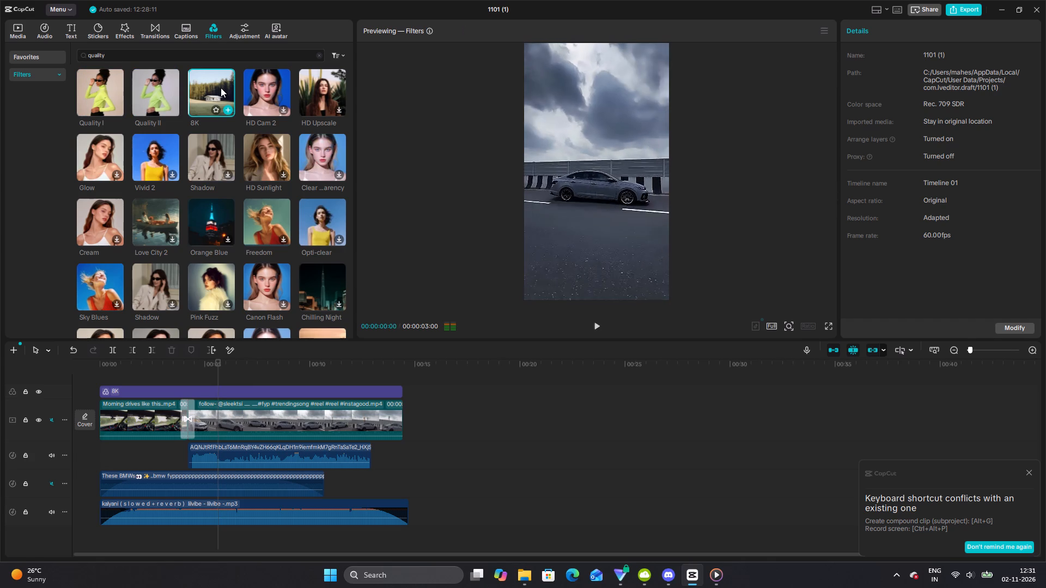
click(257, 91)
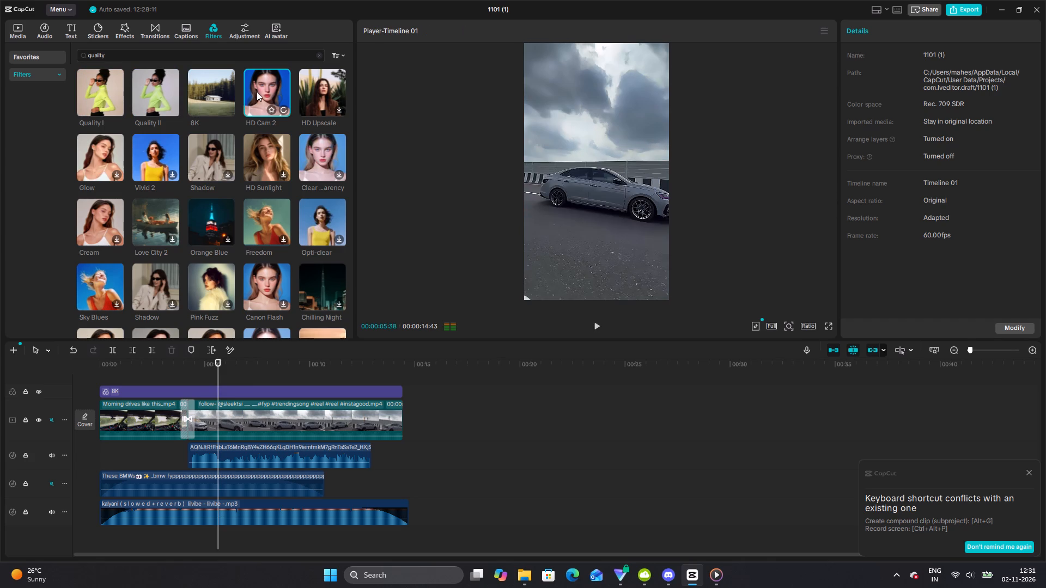
click(290, 93)
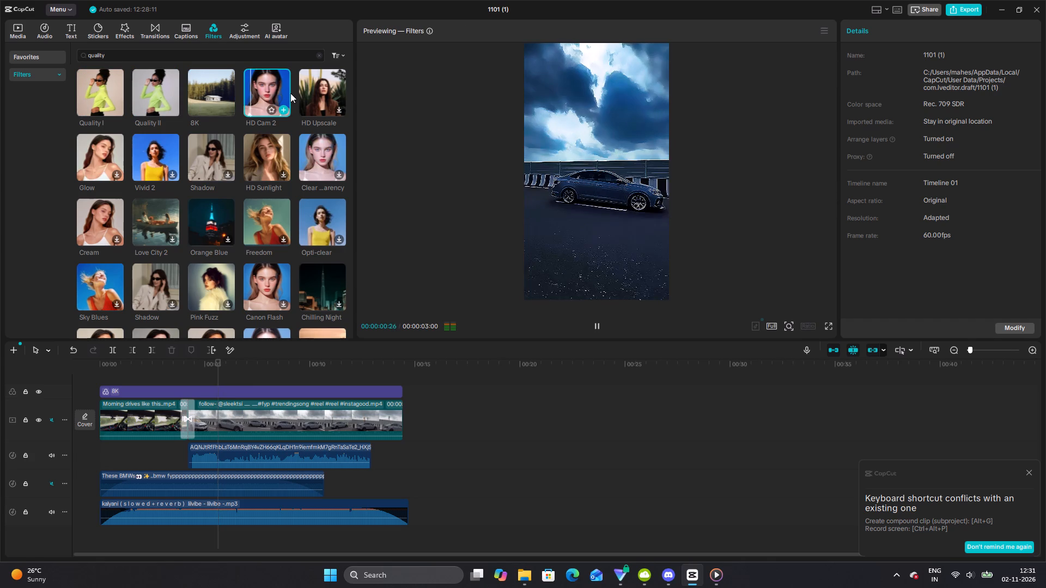
click(318, 93)
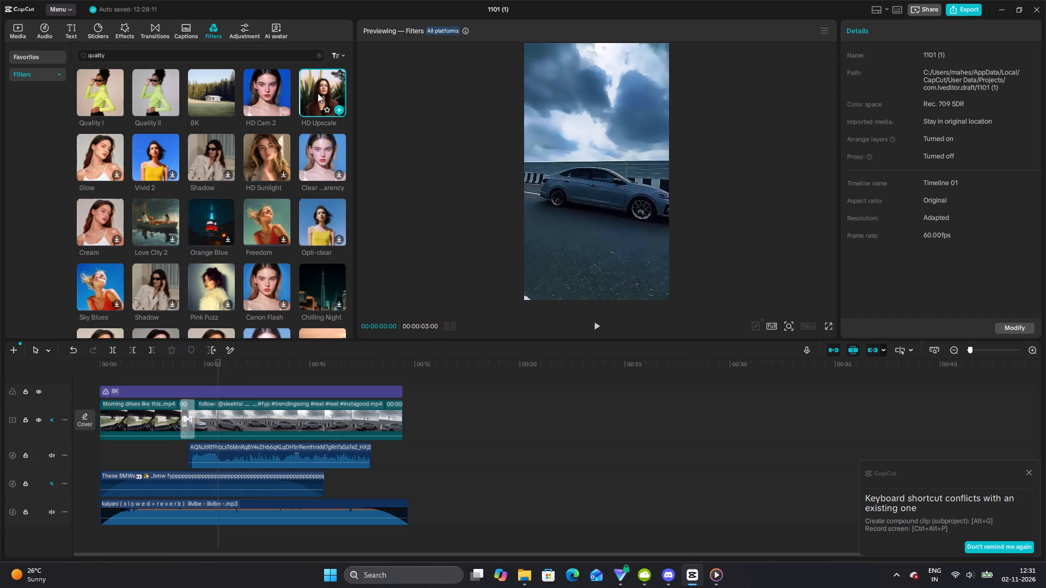
Add the HD Upscale filter above the 8K filter from the timeline's start and extend it to the end of the second video clip.
drag(318, 93, 260, 220)
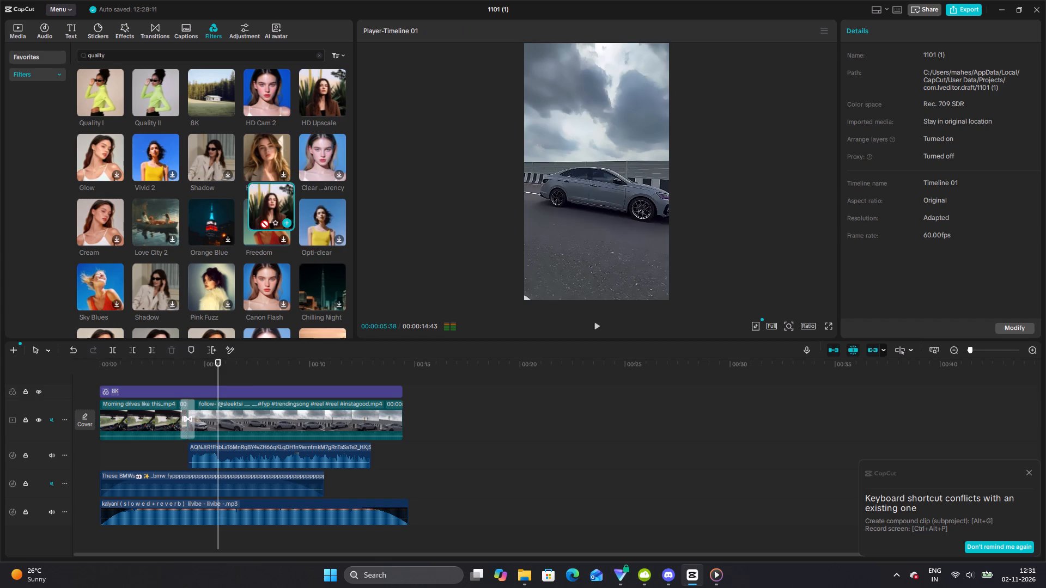
drag(260, 220, 100, 383)
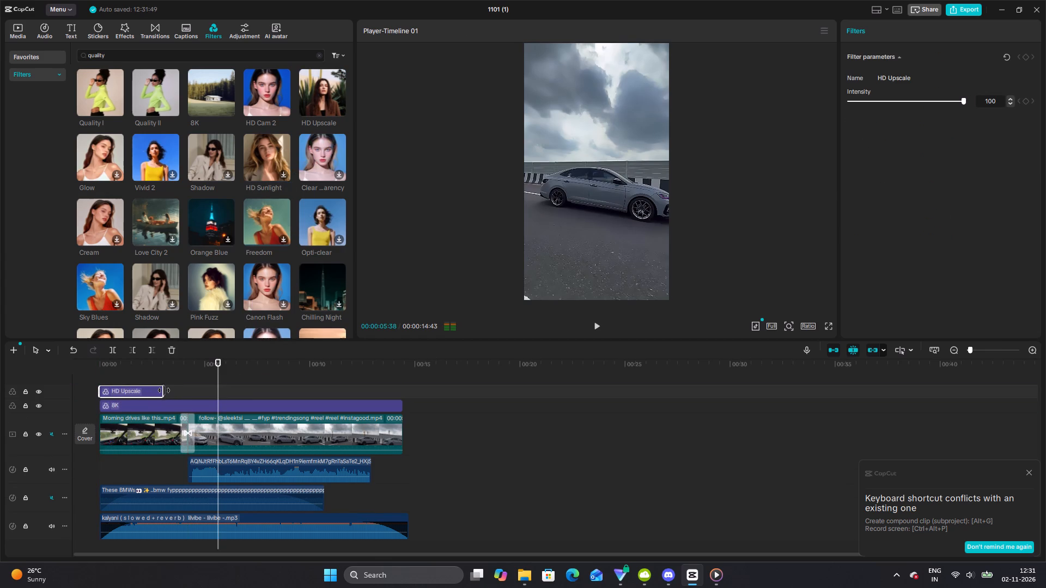
click(164, 390)
drag(162, 389, 397, 394)
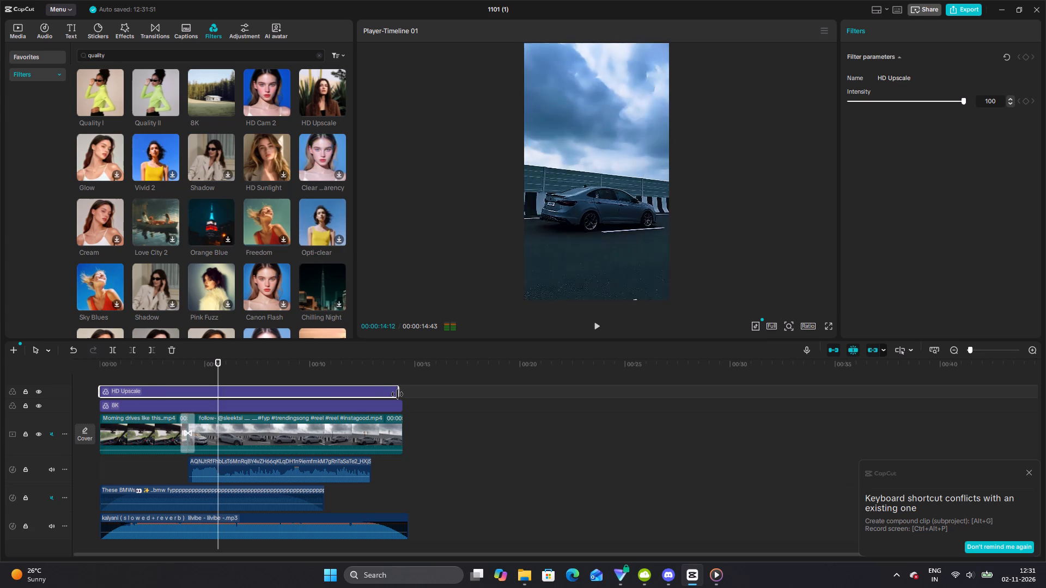
drag(397, 394, 400, 395)
drag(282, 555, 179, 531)
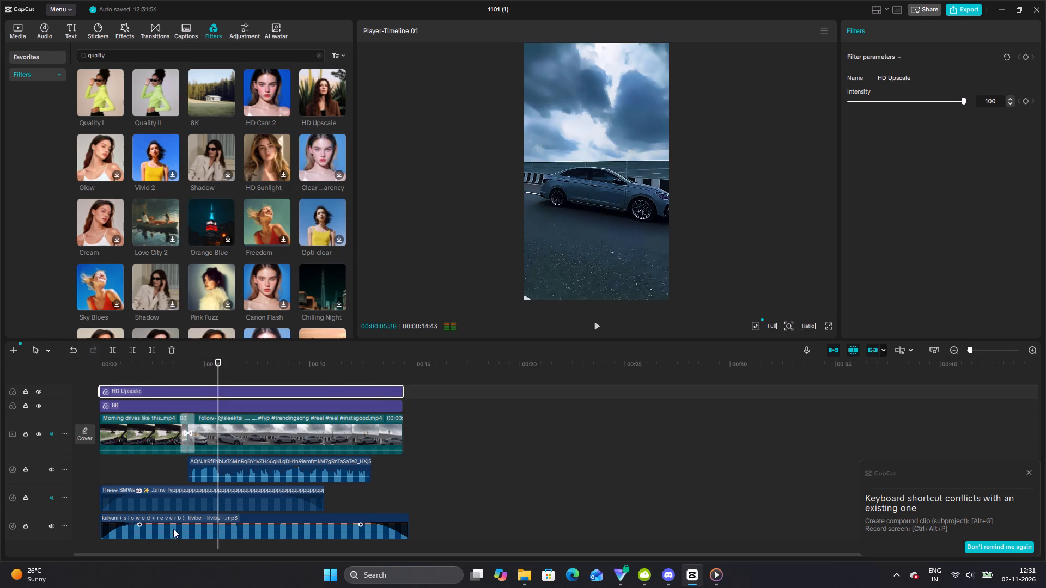
Enlarge the timeline area and replay the edit from the start, viewing it full screen to check the HD Upscale look.
drag(502, 341, 502, 333)
drag(502, 339, 506, 322)
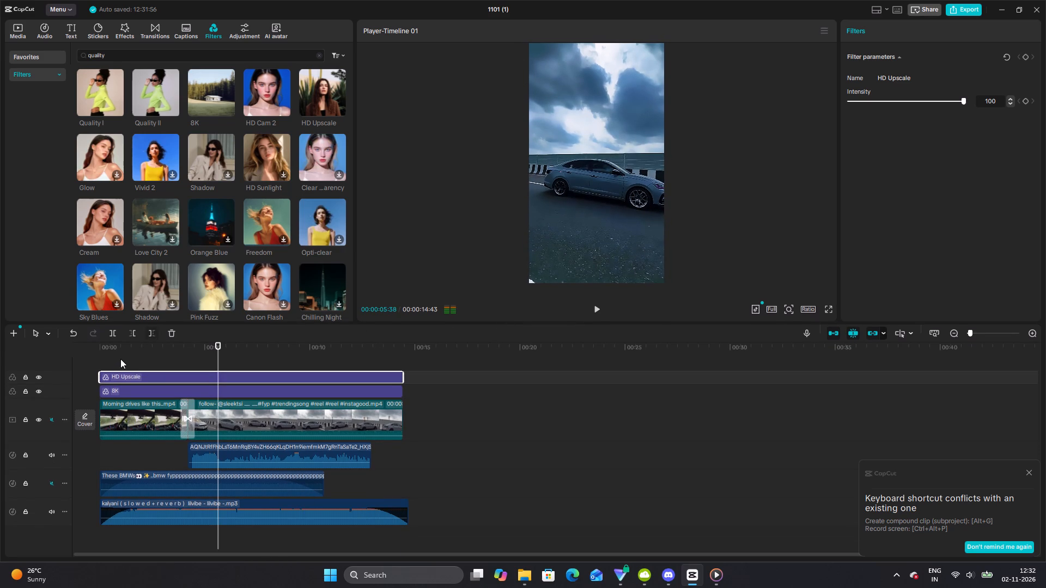
click(117, 362)
drag(117, 362, 63, 351)
key(space)
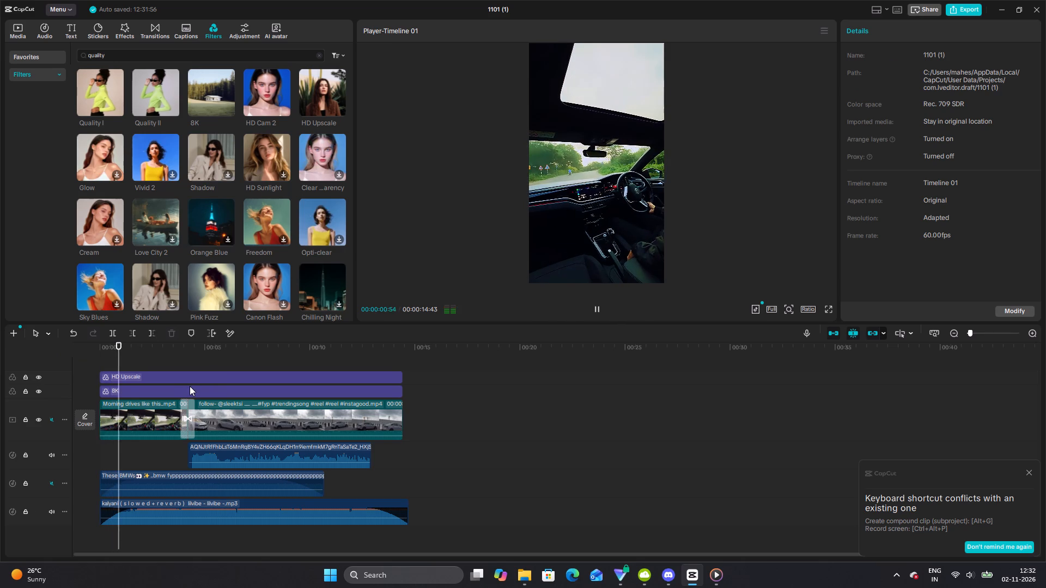
click(832, 308)
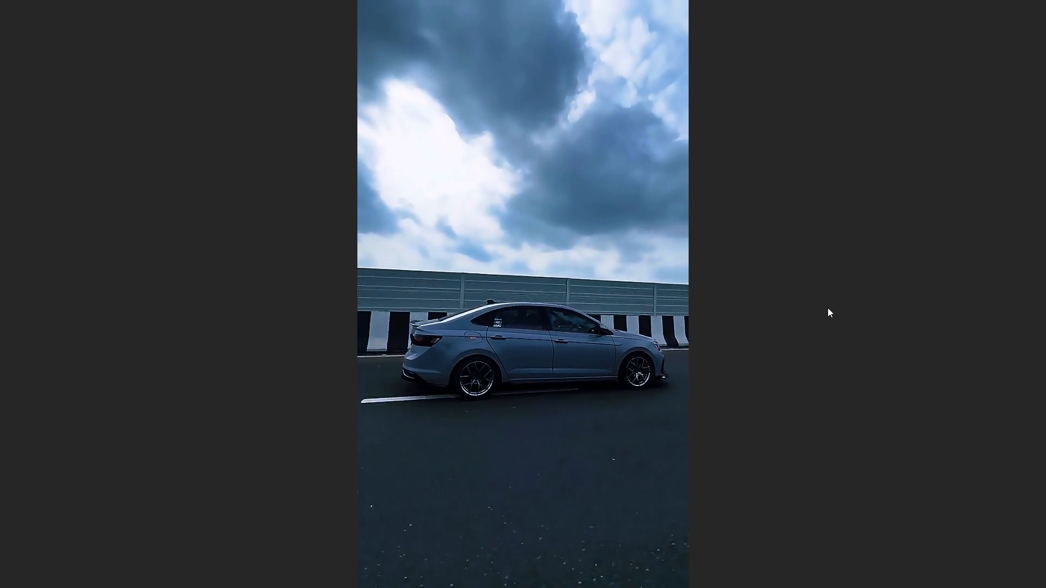
key(Escape)
Hide the HD Upscale and 8K filter tracks and replay the edit from near the start to compare the unfiltered look.
click(242, 376)
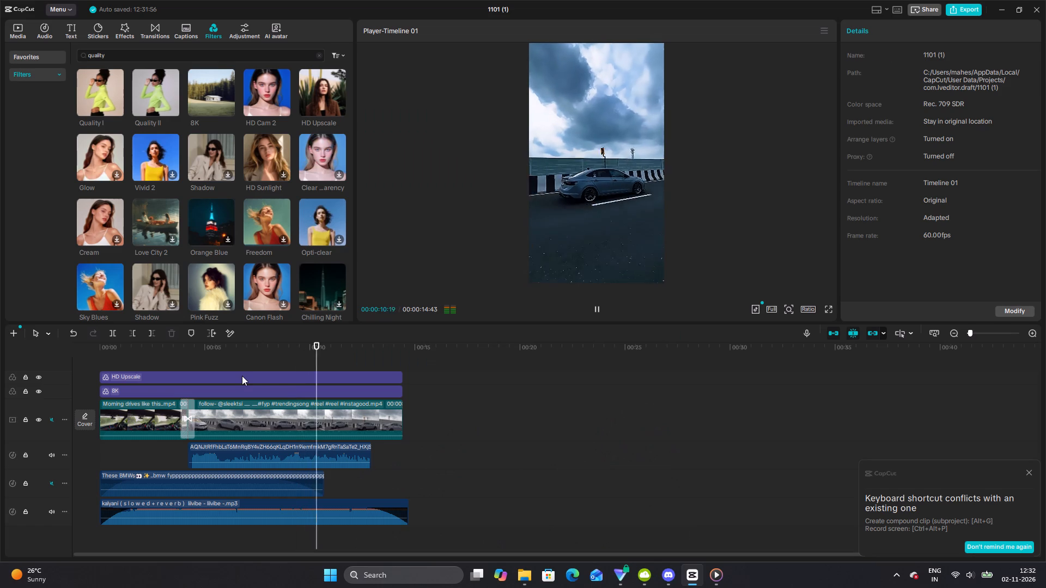
click(37, 379)
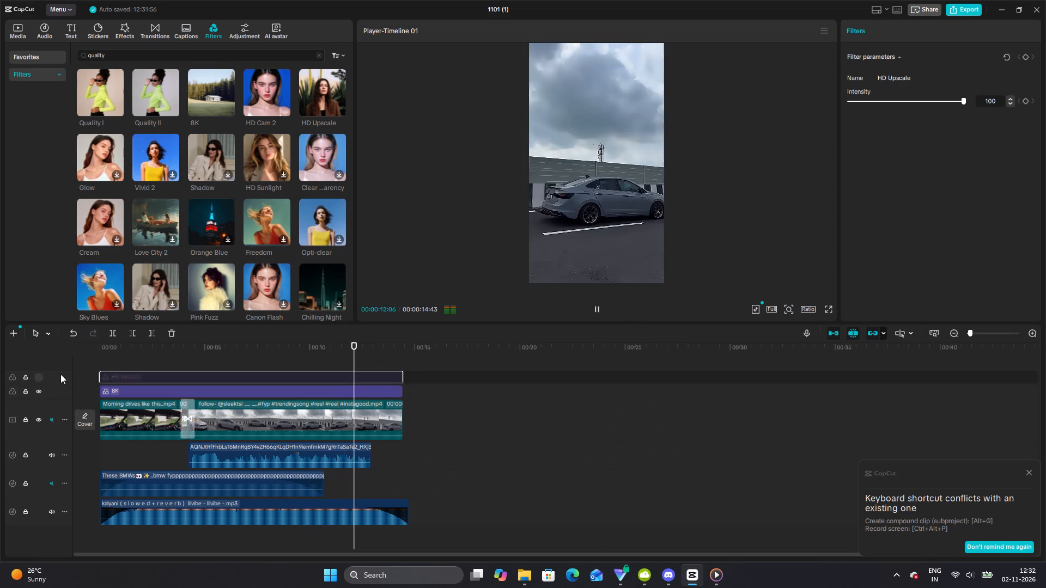
click(38, 391)
click(129, 357)
key(space)
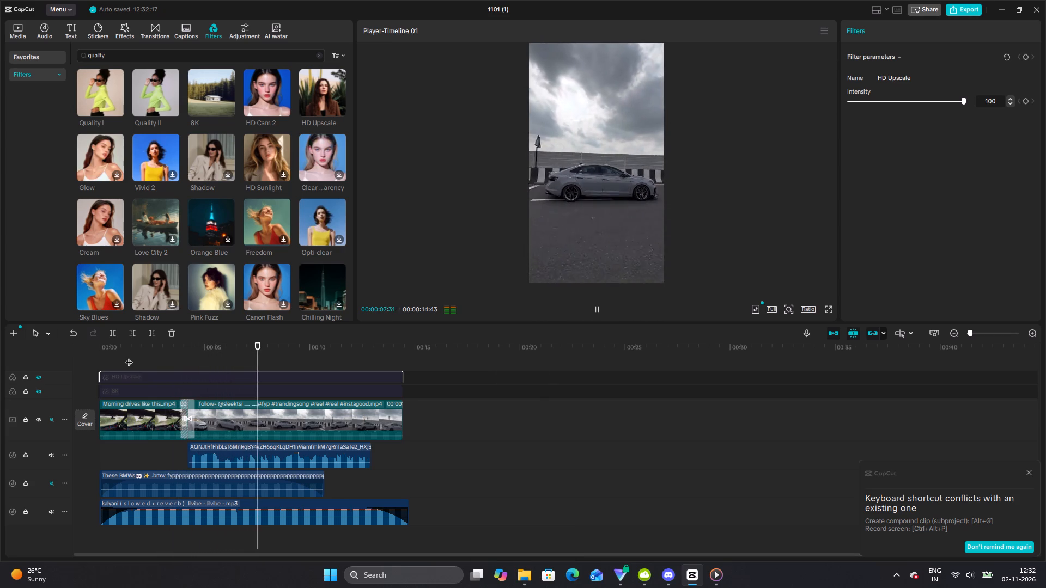
Toggle the 8K filter track's visibility during playback to compare the second clip, ending with only that filter track shown.
click(41, 392)
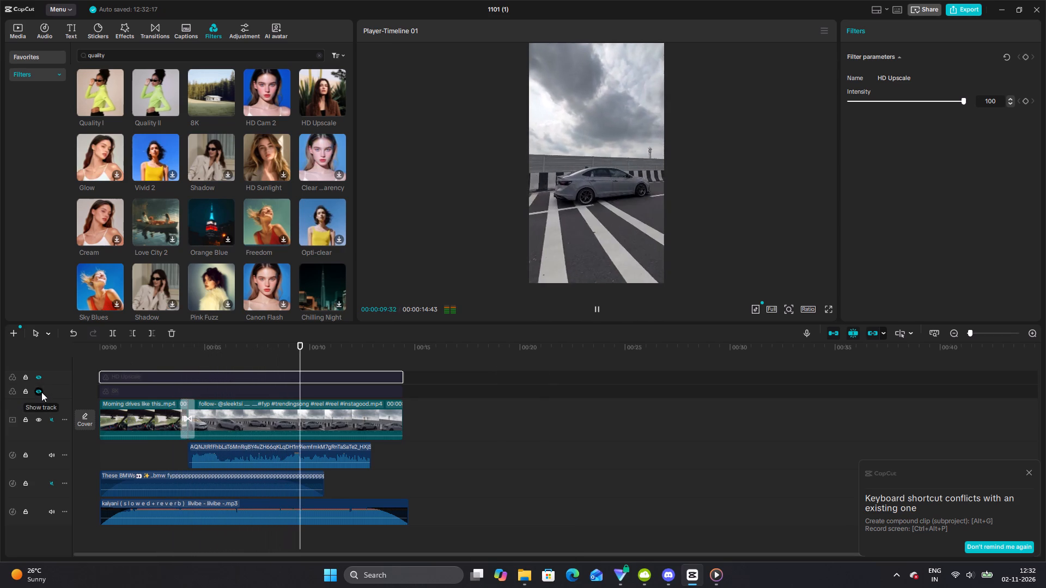
click(41, 392)
click(41, 392)
click(41, 392)
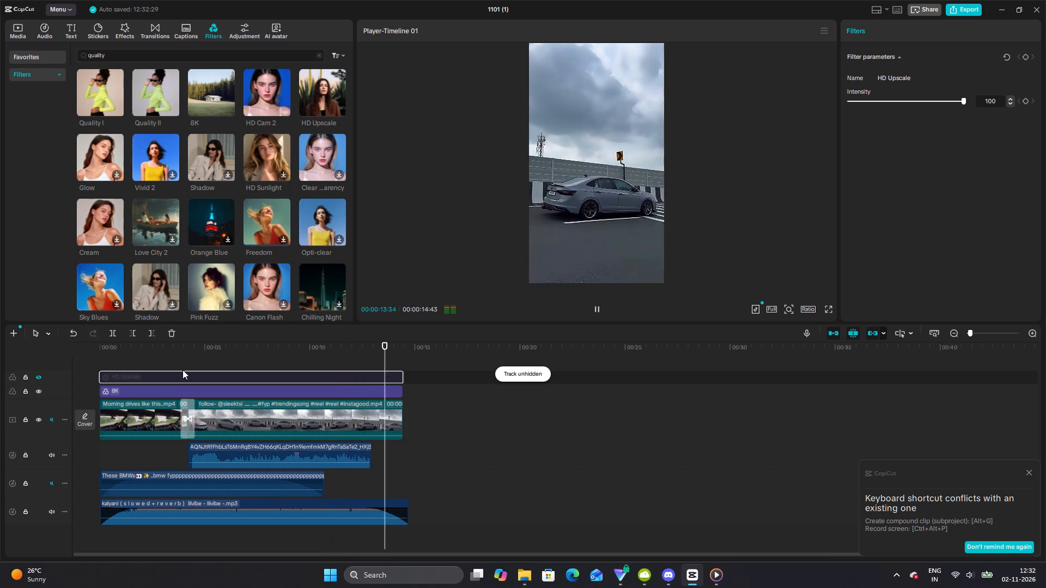
Scrub through the first clip and replay the whole edit from the start to check the look with only the 8K filter.
click(156, 359)
drag(156, 359, 150, 363)
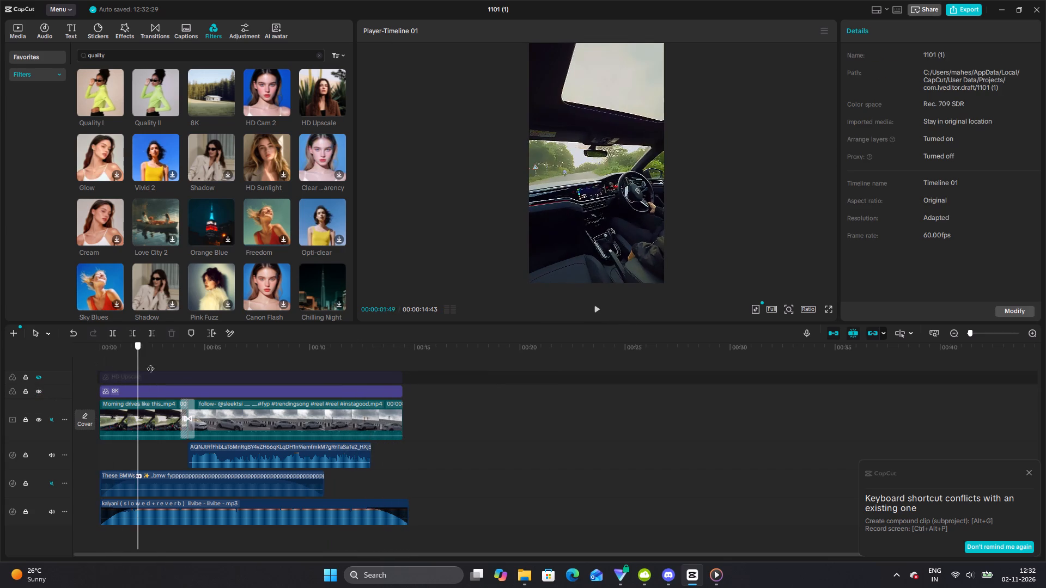
drag(150, 363, 179, 372)
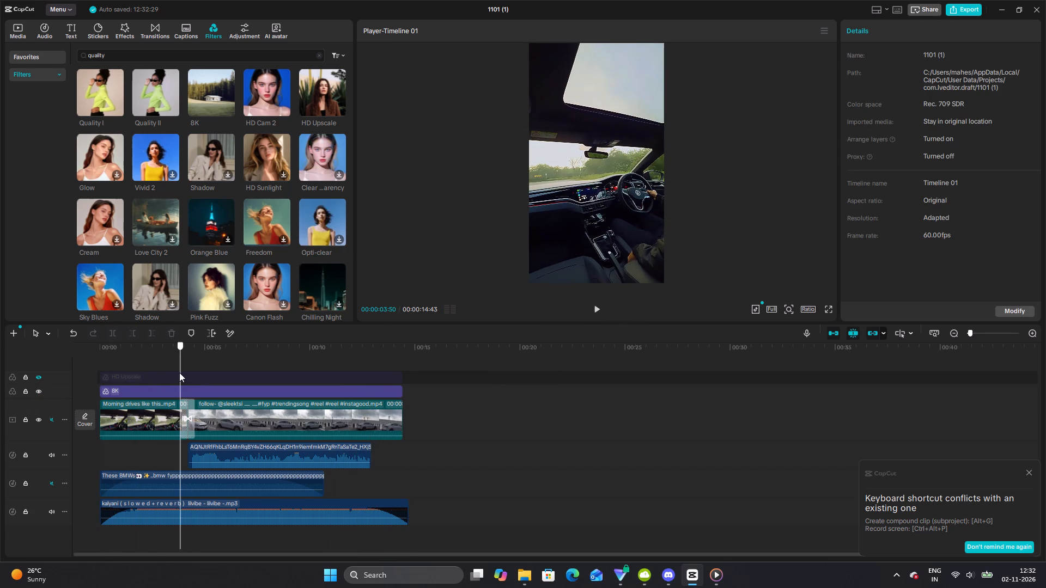
drag(179, 372, 66, 322)
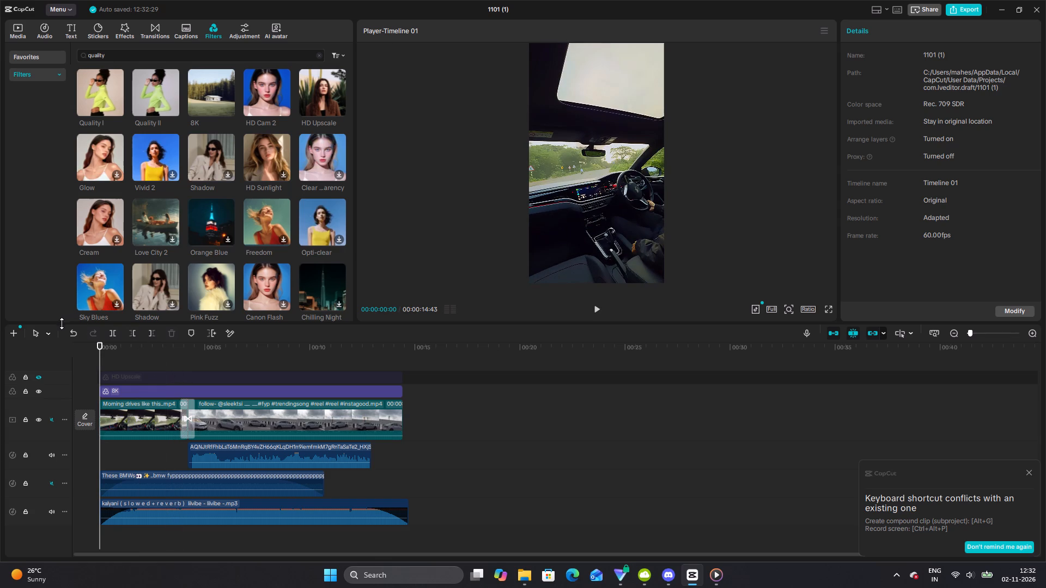
key(space)
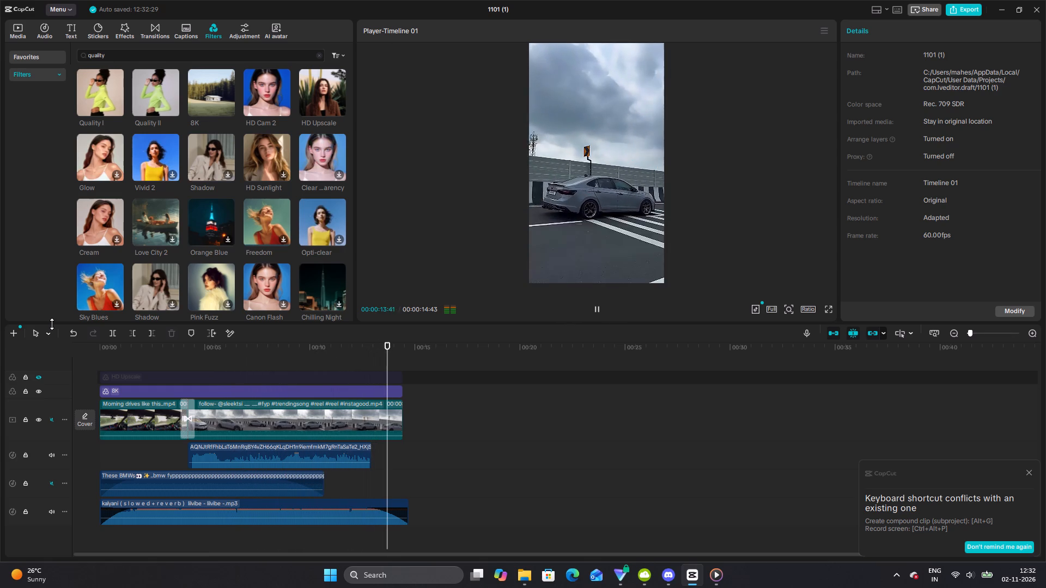
key(space)
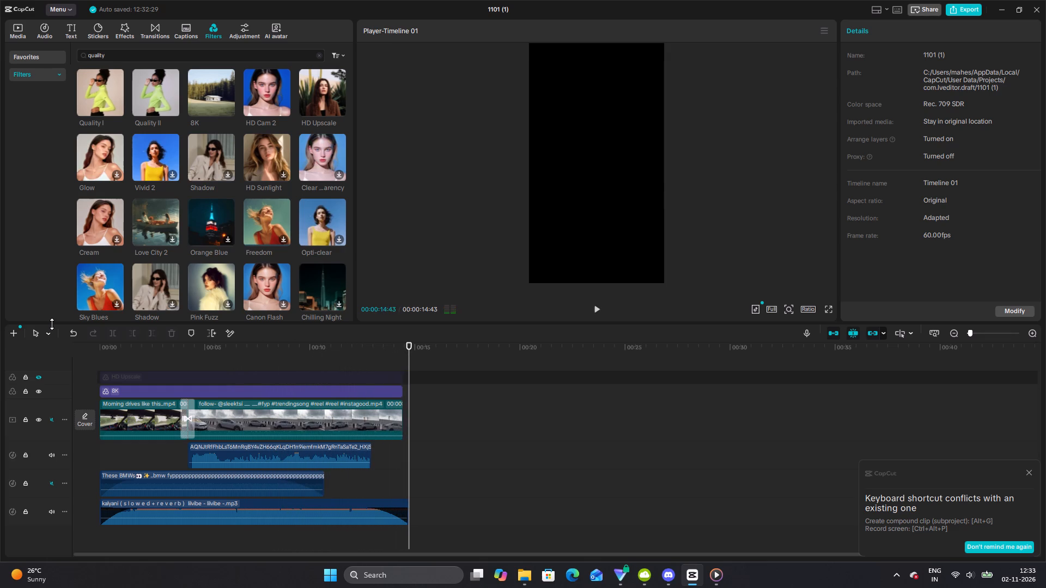
key(space)
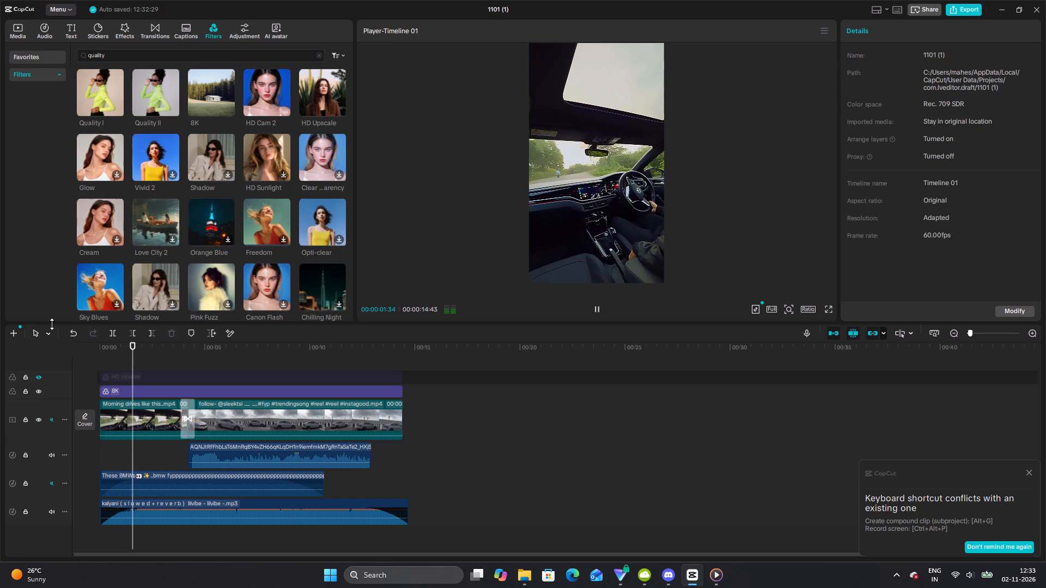
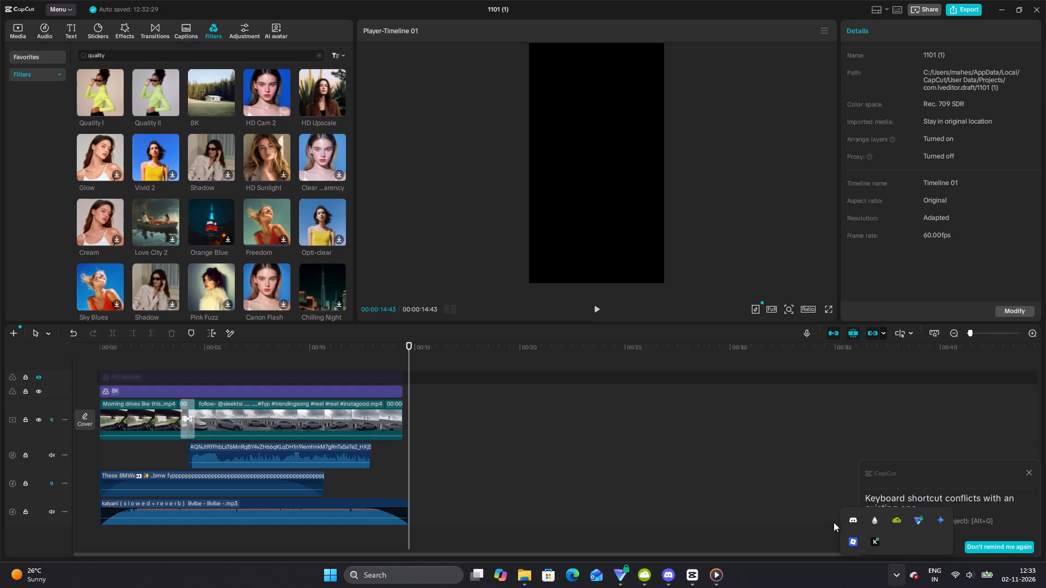
Replay the whole edit twice from the start to recheck the transition, audio and look with only the 8K filter track shown.
double_click(246, 354)
drag(246, 354, 95, 360)
key(space)
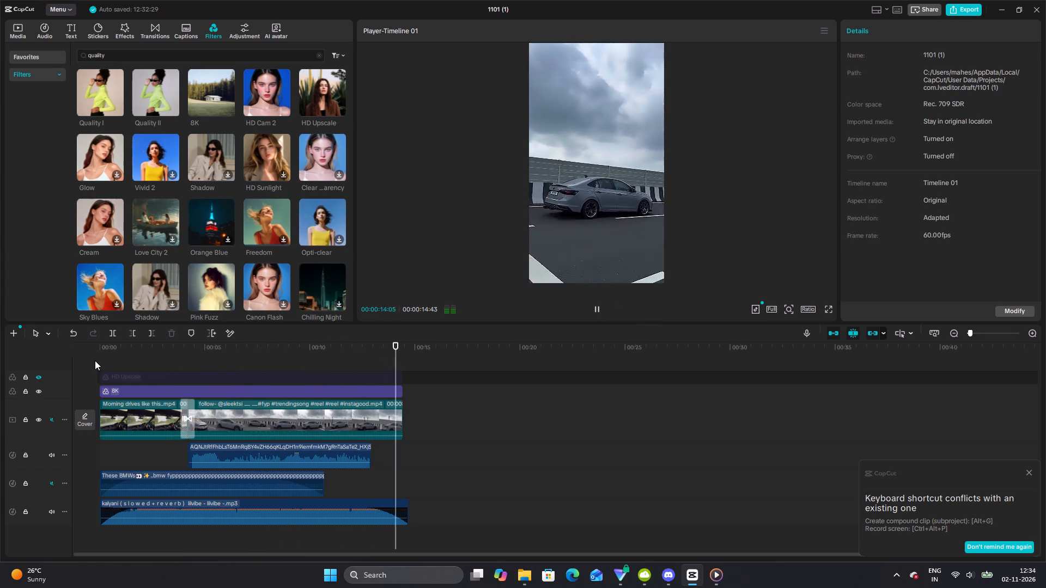
double_click(109, 359)
key(space)
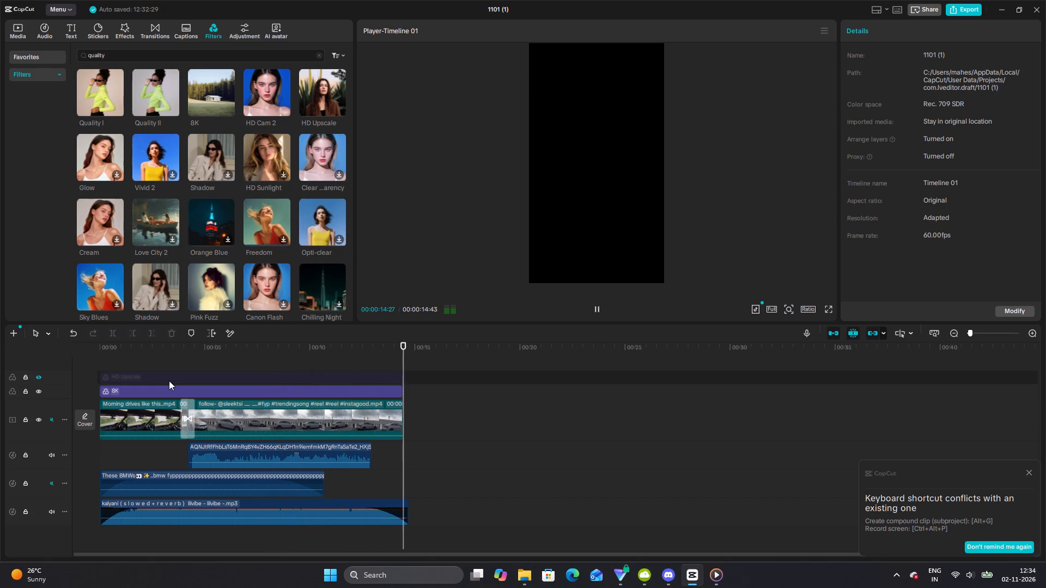
Switch from CapCut to another open application window.
key(alt+Tab)
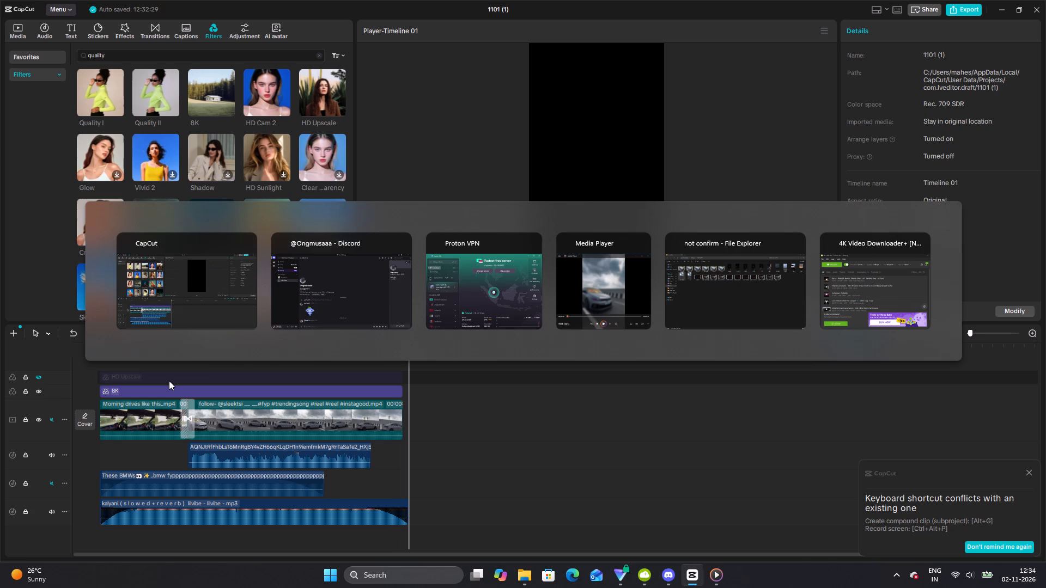